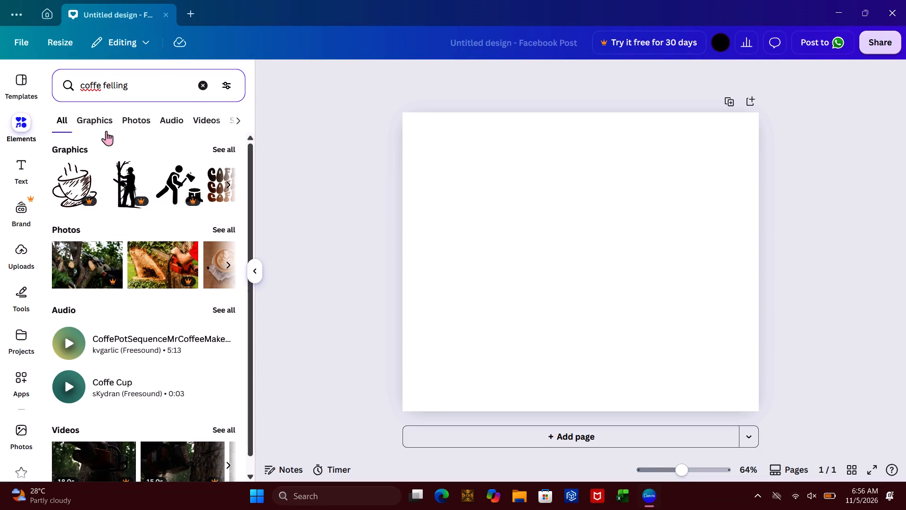
# Add the dark roasted coffee beans photo from the full "coffe felling" photo results to the blank page.
pyautogui.click(231, 220)
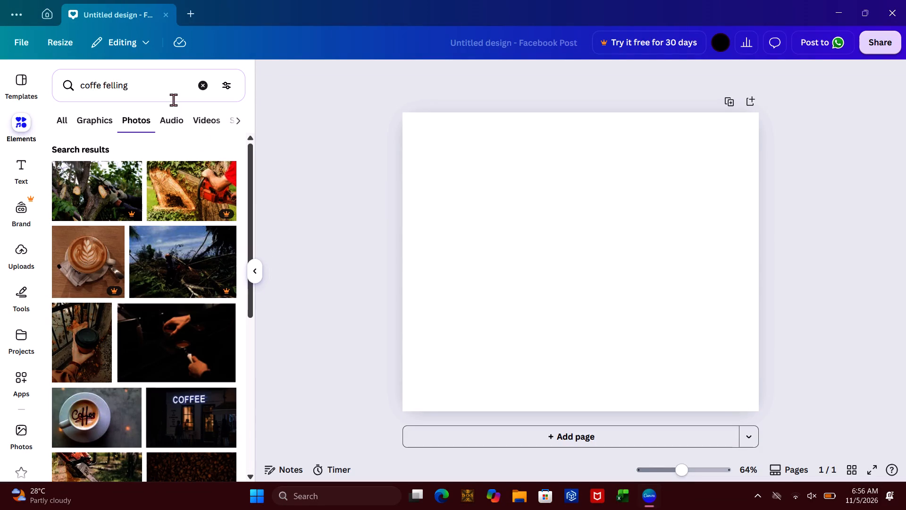
pyautogui.click(251, 335)
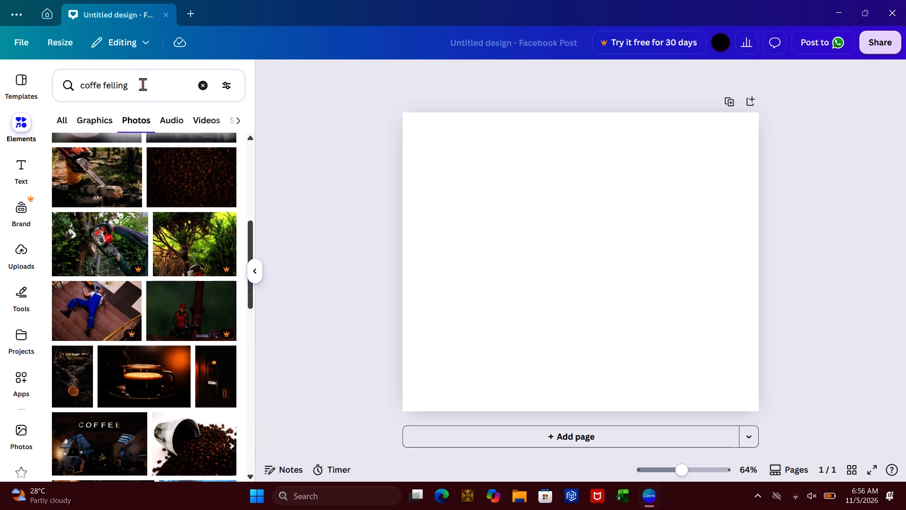
pyautogui.click(176, 164)
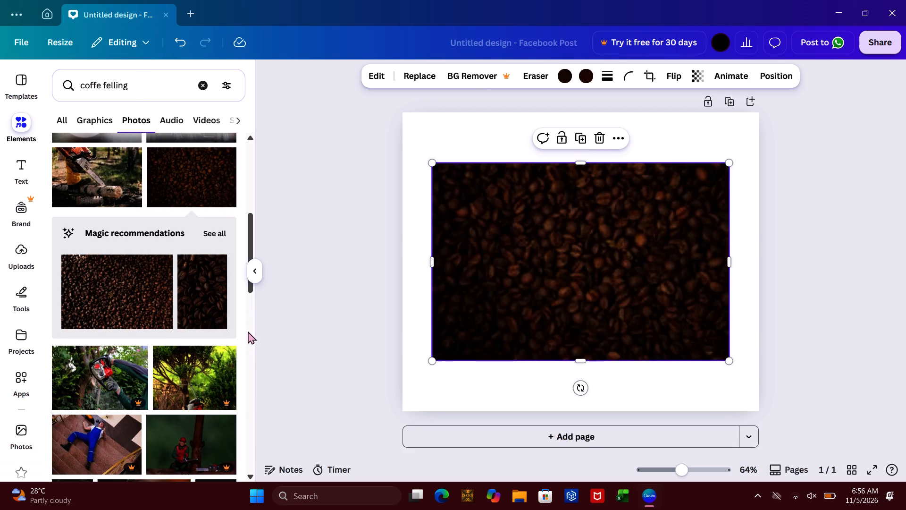
# Look further through the "coffe felling" photo results for another coffee image.
pyautogui.click(248, 331)
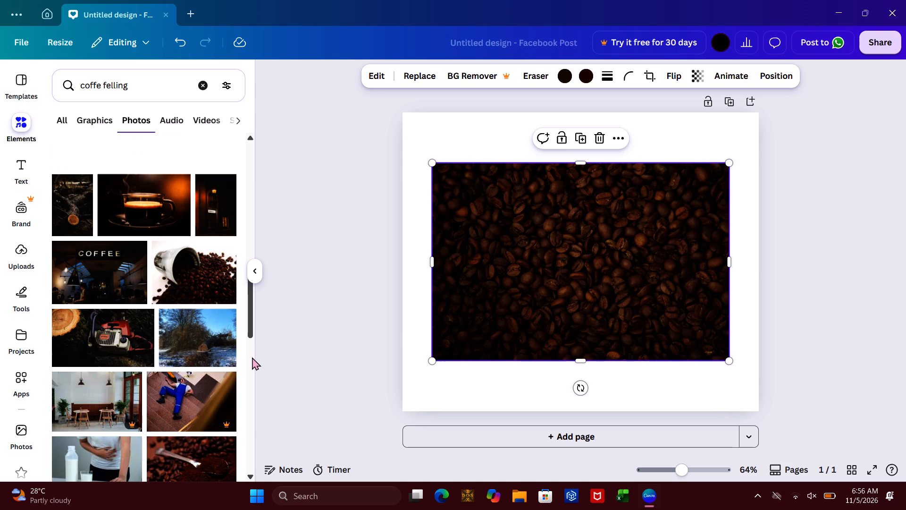
pyautogui.click(251, 355)
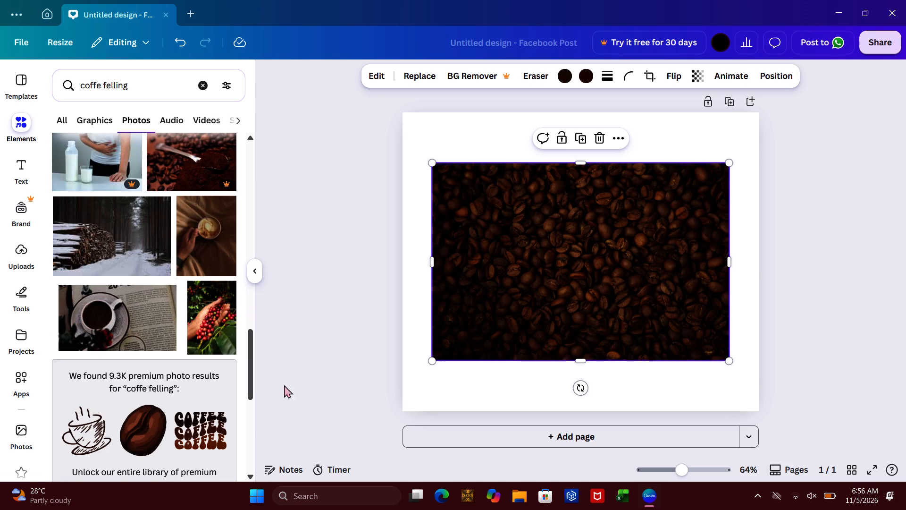
# Look through the photo results for "coffe felling" for a suitable coffee image.
pyautogui.click(250, 409)
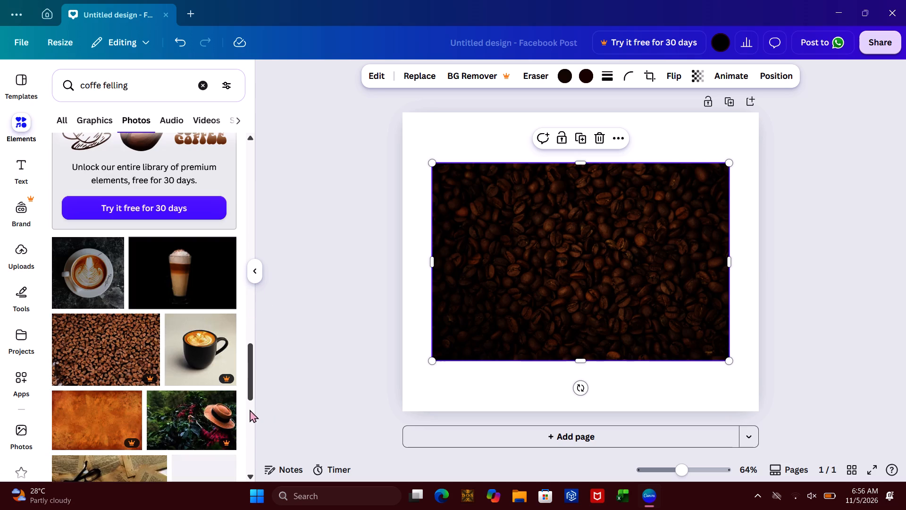
pyautogui.click(251, 433)
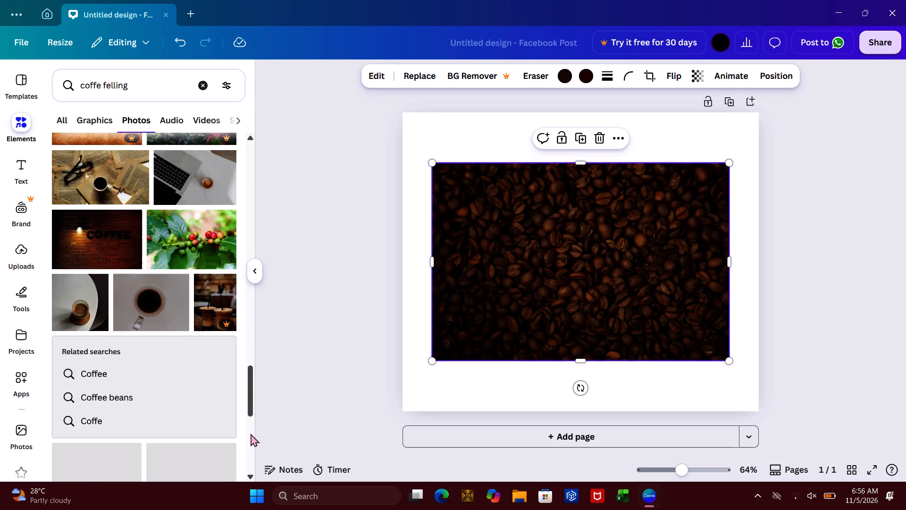
pyautogui.click(251, 433)
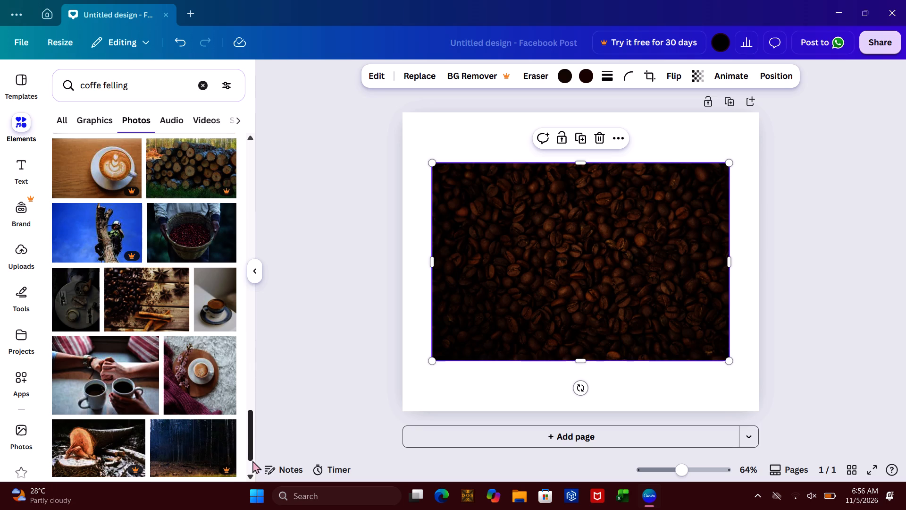
pyautogui.click(250, 465)
pyautogui.click(250, 465)
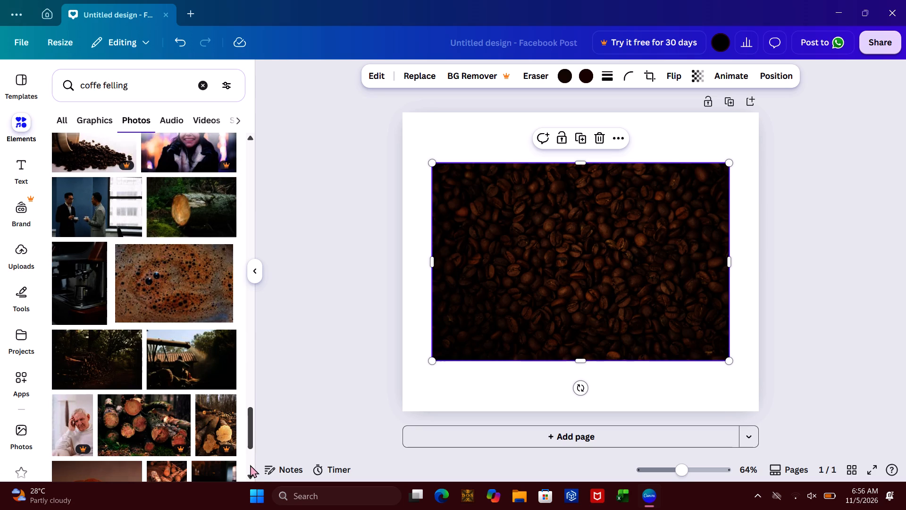
pyautogui.click(250, 465)
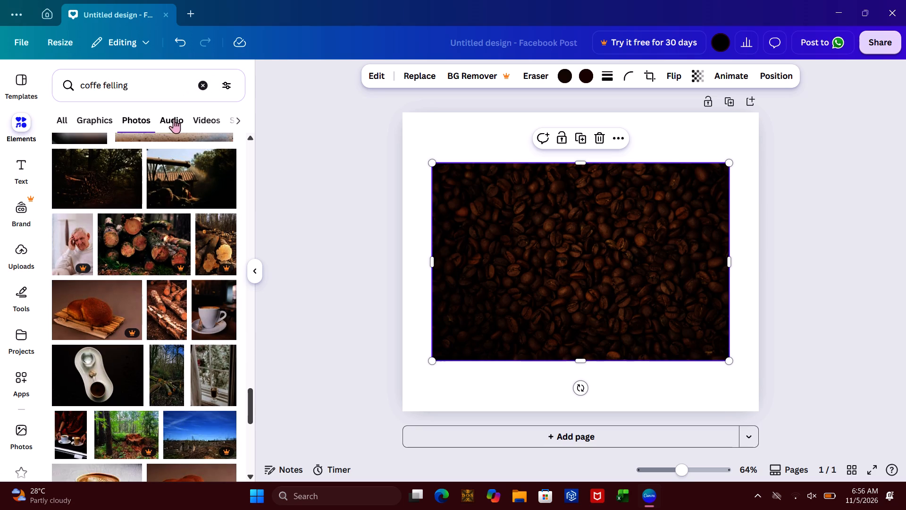
# Search the photos for "coffe falling".
pyautogui.click(164, 91)
pyautogui.press('BackSpace')
pyautogui.press('BackSpace')
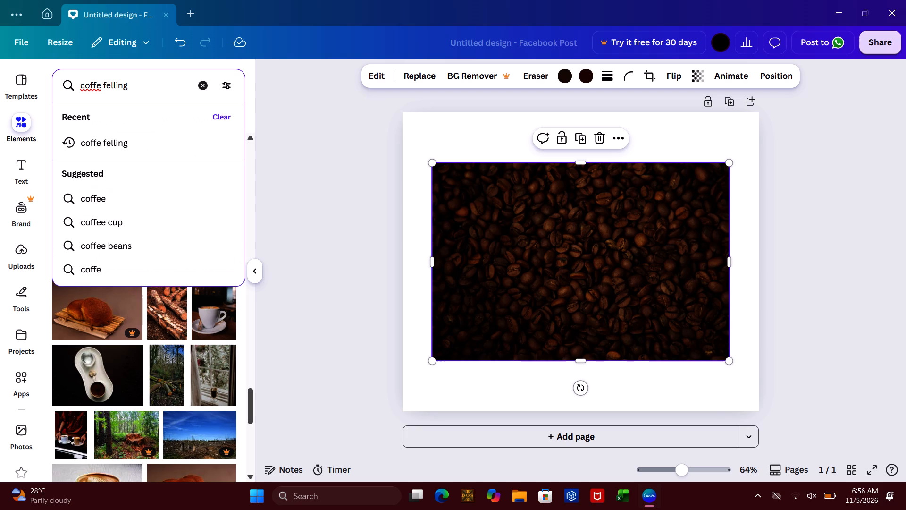
pyautogui.press('BackSpace')
pyautogui.press('BackSpace')
pyautogui.press('BackSpace')
pyautogui.press('BackSpace')
pyautogui.press('BackSpace')
pyautogui.write('alling')
pyautogui.press('space')
pyautogui.press('Return')
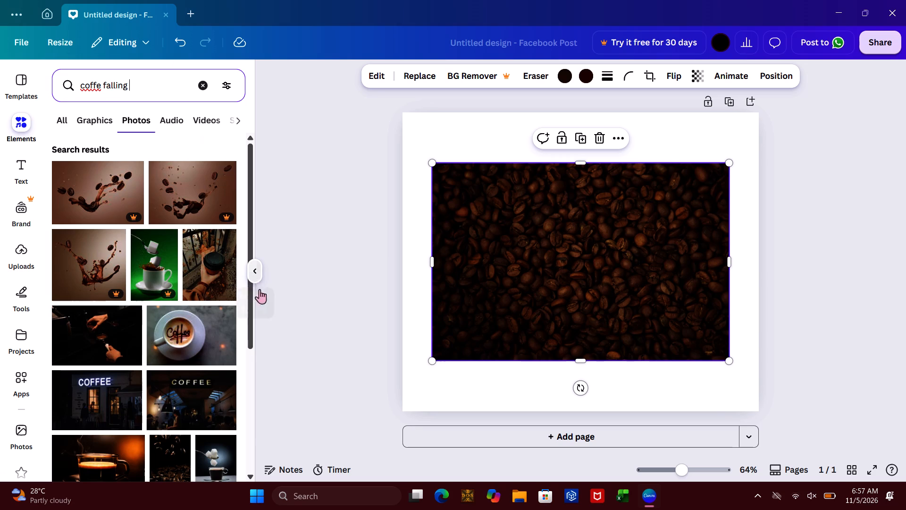
# Look through the "coffe falling" photo results for an image of falling coffee.
pyautogui.click(245, 360)
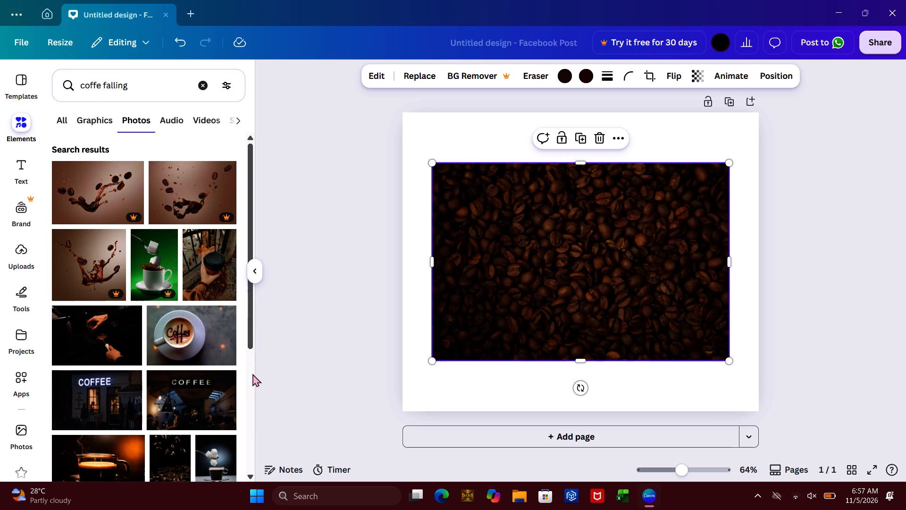
pyautogui.click(252, 374)
pyautogui.click(252, 374)
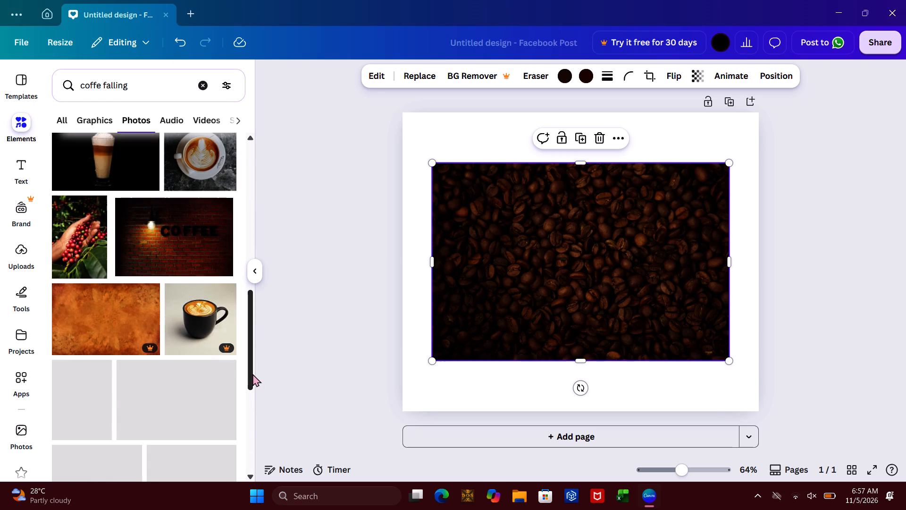
pyautogui.click(252, 413)
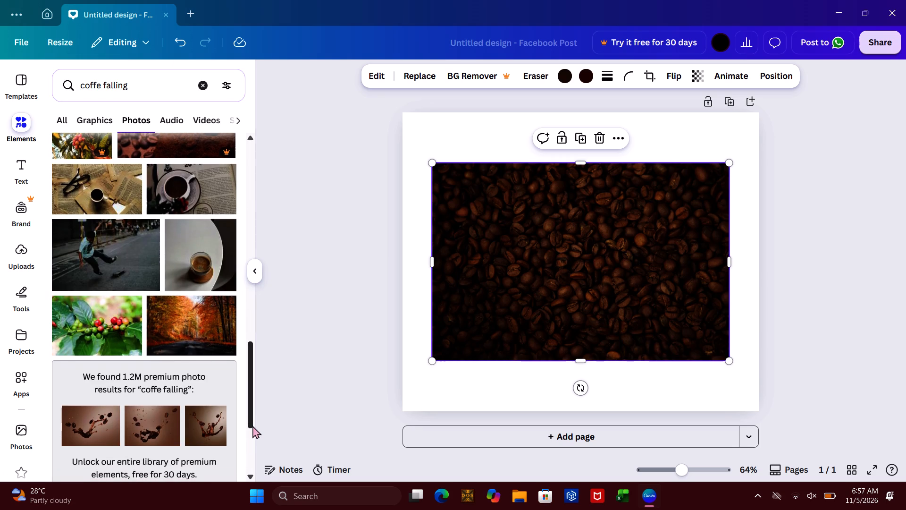
pyautogui.click(252, 425)
pyautogui.click(251, 440)
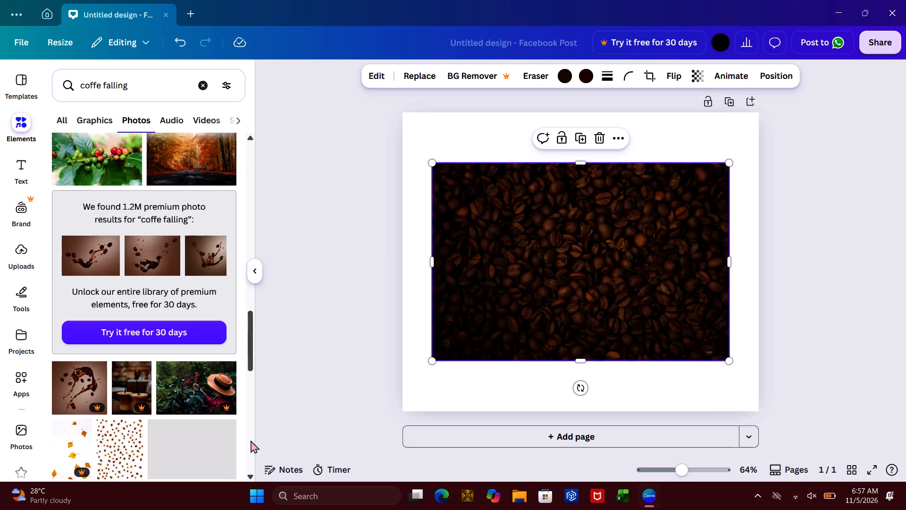
pyautogui.click(251, 440)
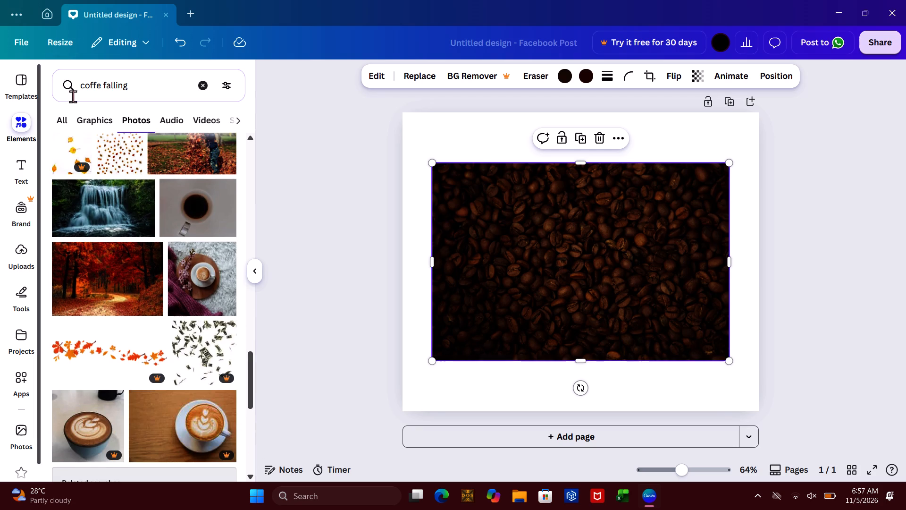
# Rerun the "coffe falling" search across all elements and show all of its graphics results.
pyautogui.moveTo(83, 89); pyautogui.dragTo(76, 84)
pyautogui.moveTo(76, 84); pyautogui.dragTo(81, 85)
pyautogui.click(81, 85)
pyautogui.moveTo(81, 85); pyautogui.dragTo(153, 86)
pyautogui.click(153, 86)
pyautogui.hotkey('ctrl', 'c')
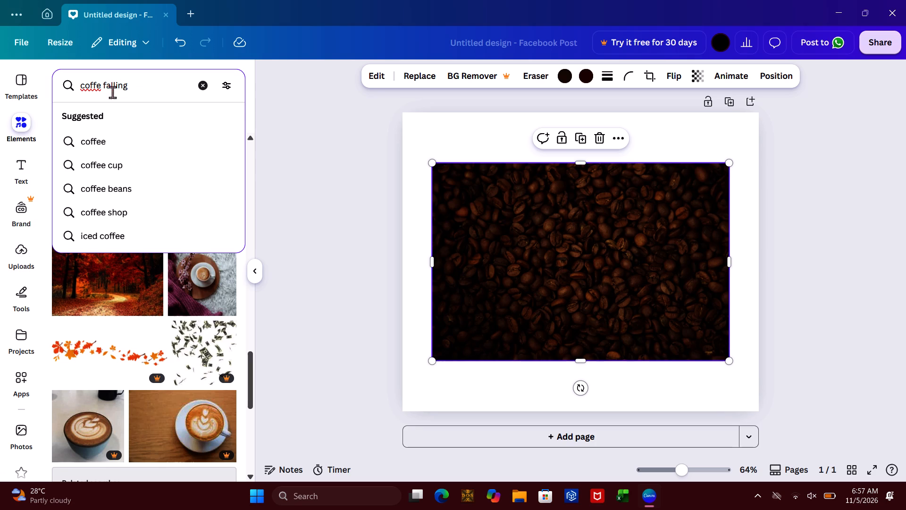
pyautogui.click(196, 82)
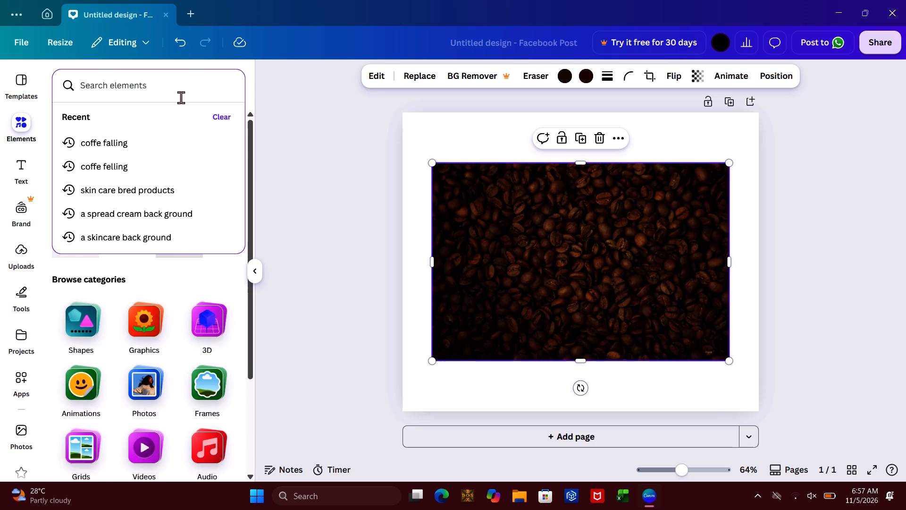
pyautogui.click(146, 149)
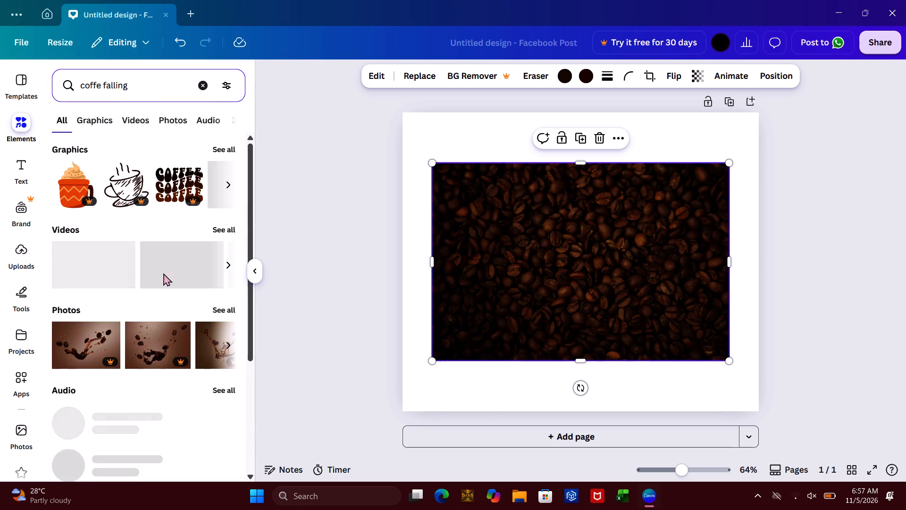
pyautogui.click(236, 143)
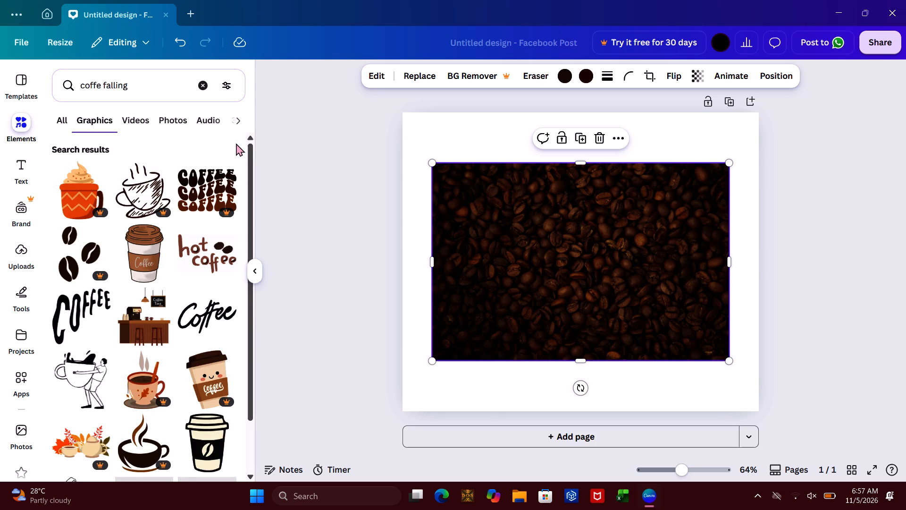
# Look through the "coffe falling" graphics for a falling or splashing coffee element.
pyautogui.click(252, 444)
pyautogui.click(252, 444)
pyautogui.click(252, 444)
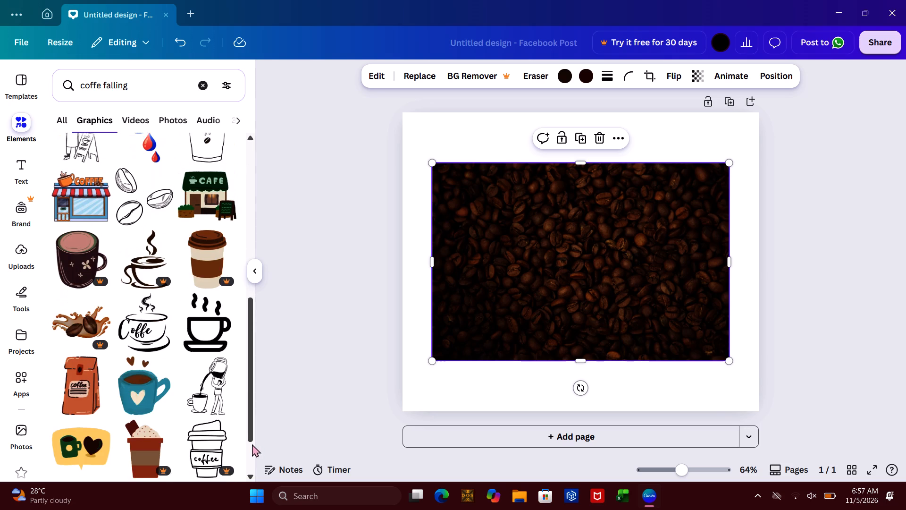
pyautogui.click(252, 444)
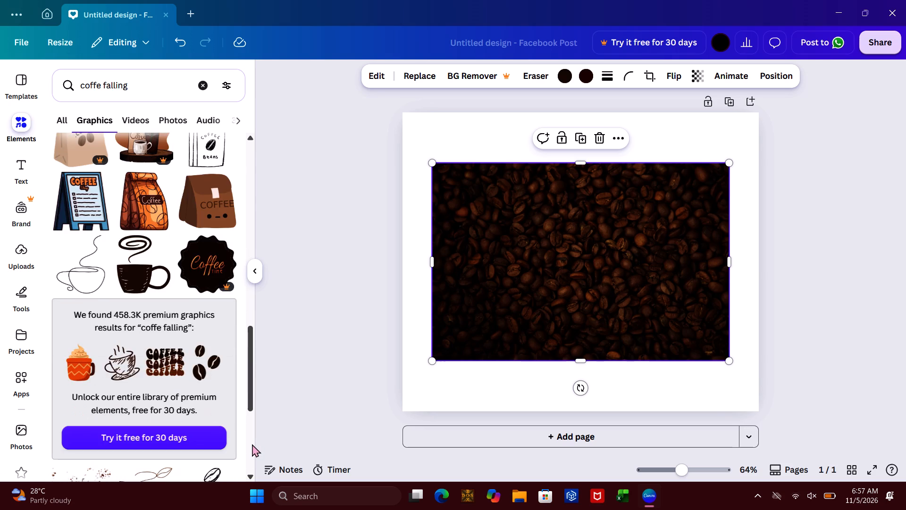
pyautogui.click(252, 458)
pyautogui.click(252, 458)
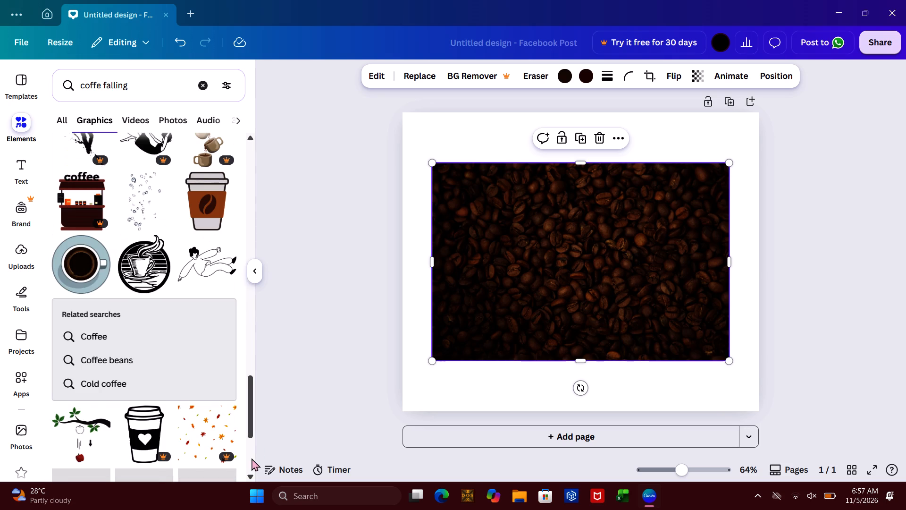
pyautogui.click(252, 458)
pyautogui.click(252, 458)
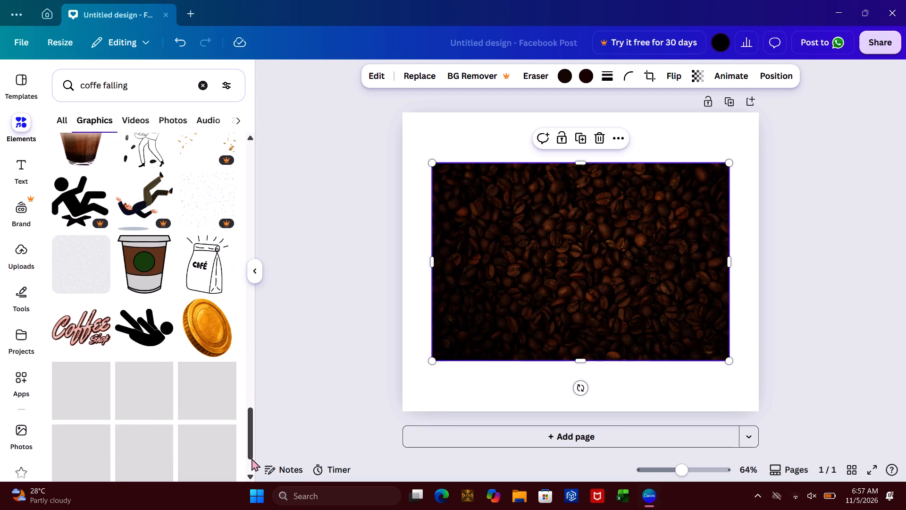
pyautogui.moveTo(251, 472); pyautogui.dragTo(164, 97)
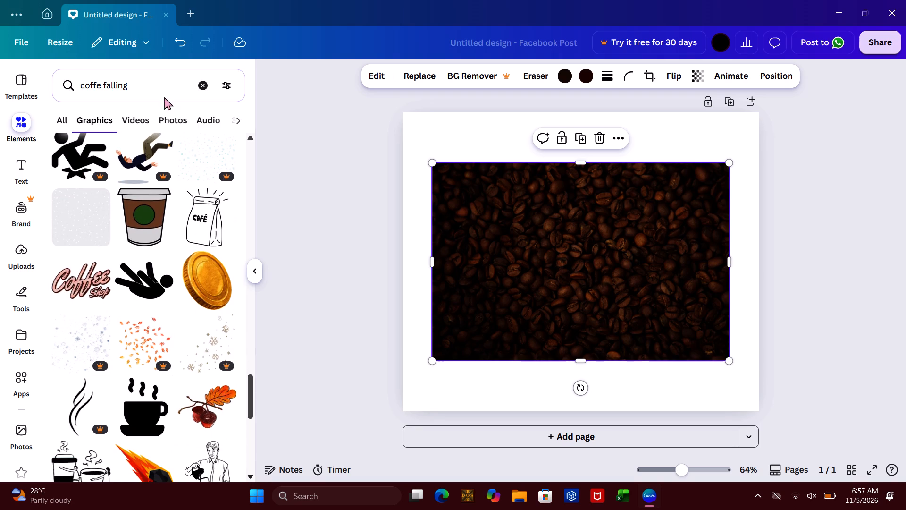
# Shorten the graphics search to "coffe" and run it.
pyautogui.moveTo(164, 97); pyautogui.dragTo(171, 77)
pyautogui.click(171, 77)
pyautogui.press('BackSpace')
pyautogui.press('BackSpace')
pyautogui.press('BackSpace')
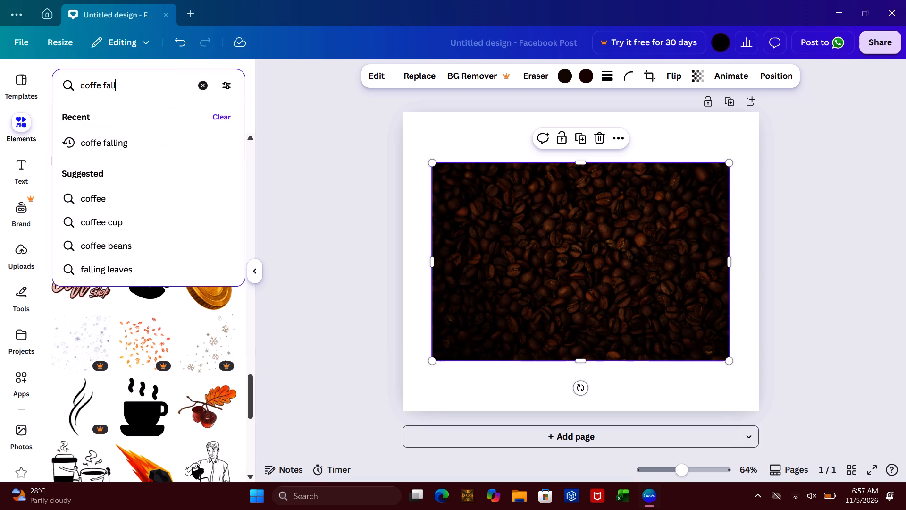
pyautogui.press('BackSpace')
pyautogui.press('BackSpace')
pyautogui.press('BackSpace')
pyautogui.press('BackSpace')
pyautogui.press('Return')
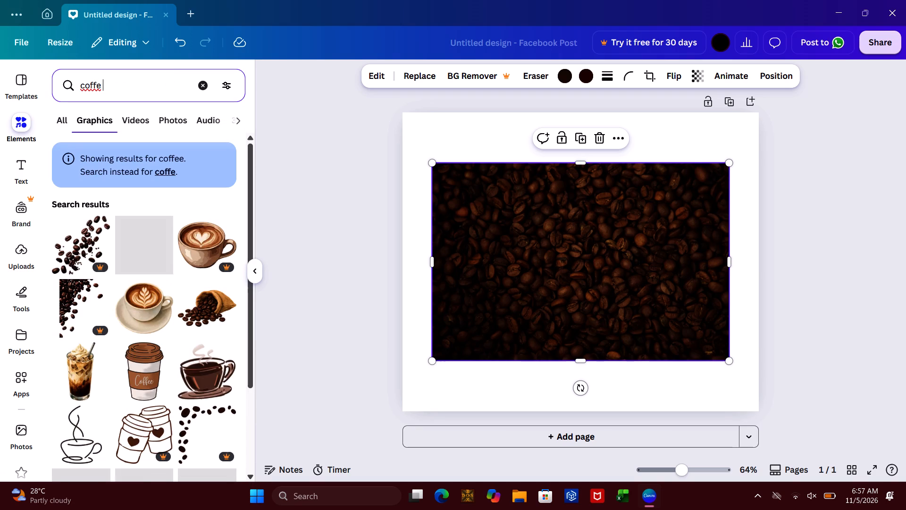
# Find the brown coffee-stain graphic with curved splashes and droplets among the "coffe" graphics and add it to the page.
pyautogui.click(250, 428)
pyautogui.click(252, 453)
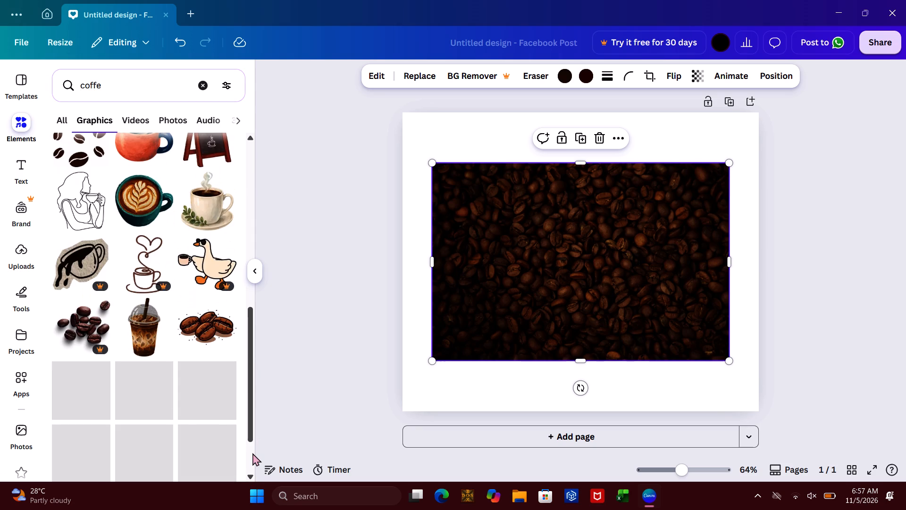
pyautogui.click(251, 467)
pyautogui.doubleClick(251, 467)
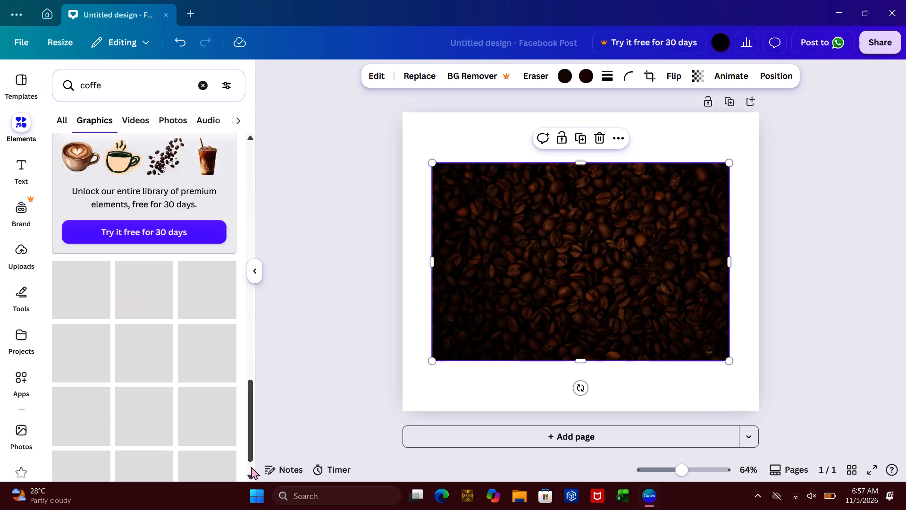
pyautogui.click(251, 467)
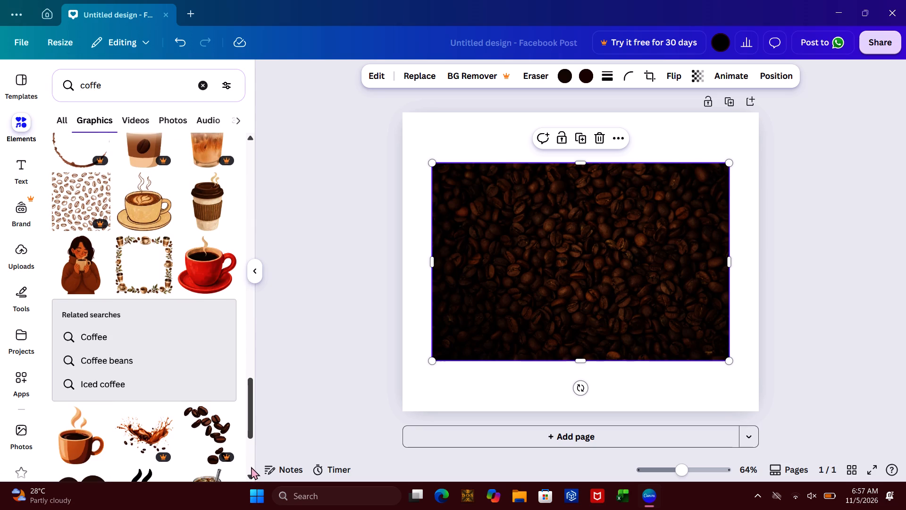
pyautogui.click(251, 467)
pyautogui.click(251, 467)
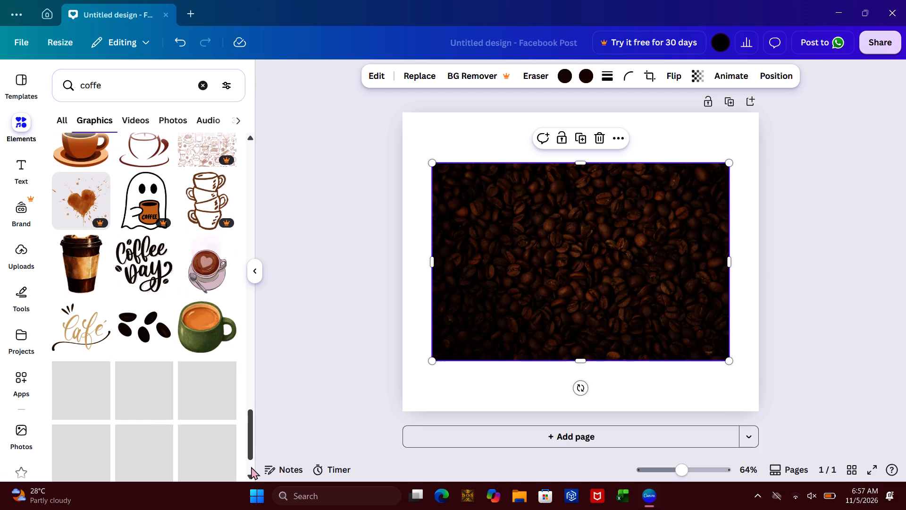
pyautogui.click(251, 467)
pyautogui.click(251, 467)
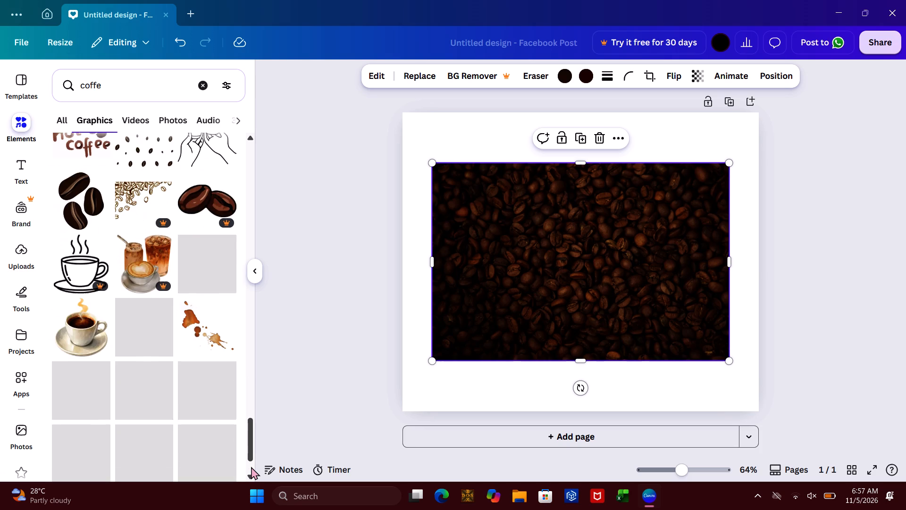
pyautogui.click(251, 467)
pyautogui.click(251, 467)
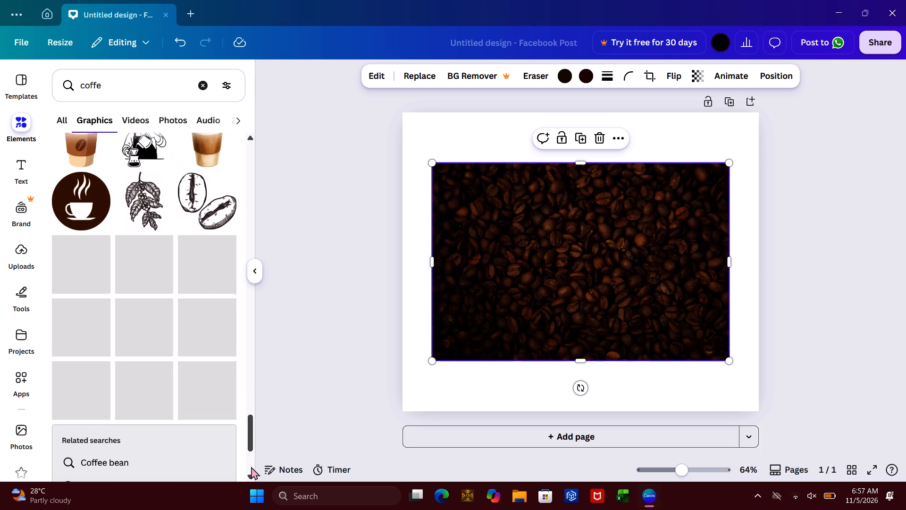
pyautogui.click(251, 467)
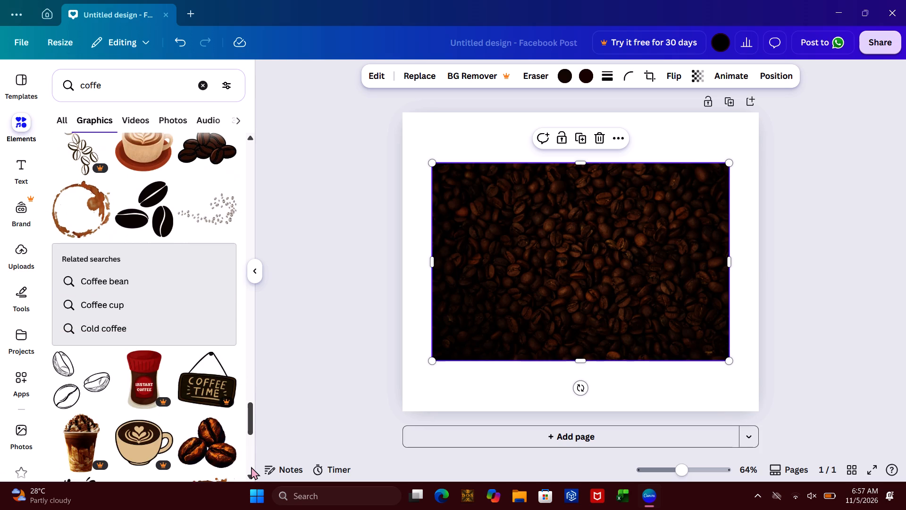
pyautogui.click(251, 467)
pyautogui.click(251, 467)
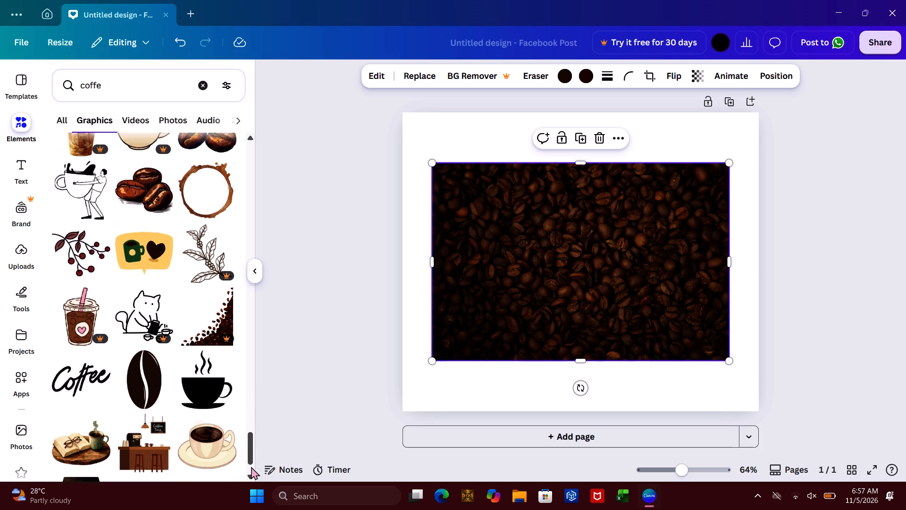
pyautogui.click(251, 467)
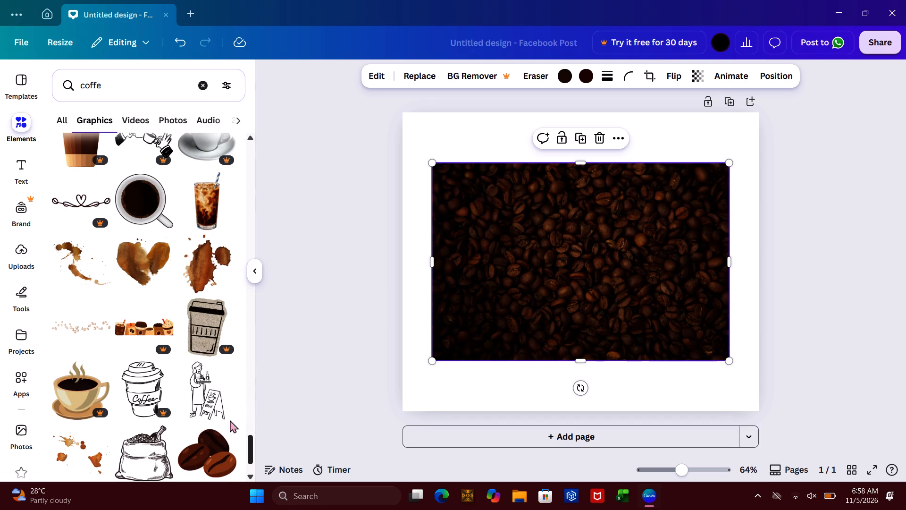
pyautogui.click(96, 260)
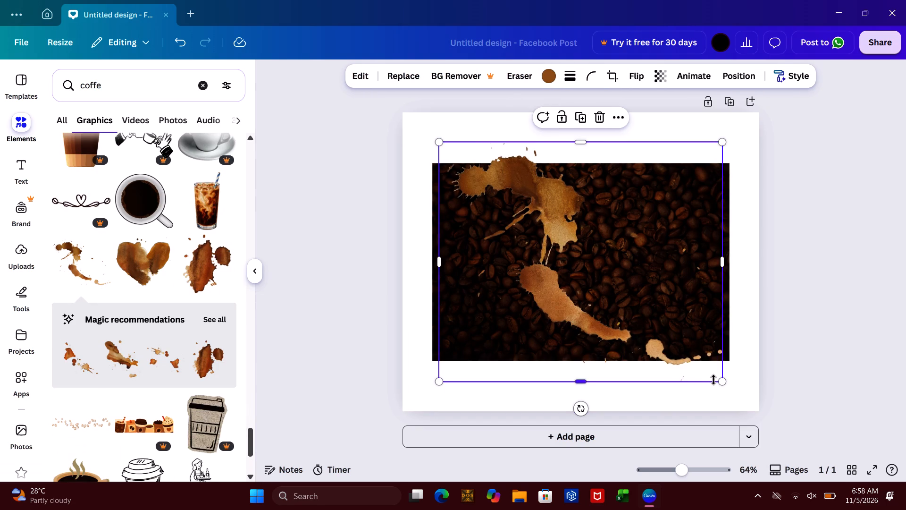
# Shrink the coffee-stain graphic to well under half its size and move it onto the lower-left part of the coffee-bean photo.
pyautogui.moveTo(720, 382); pyautogui.dragTo(531, 262)
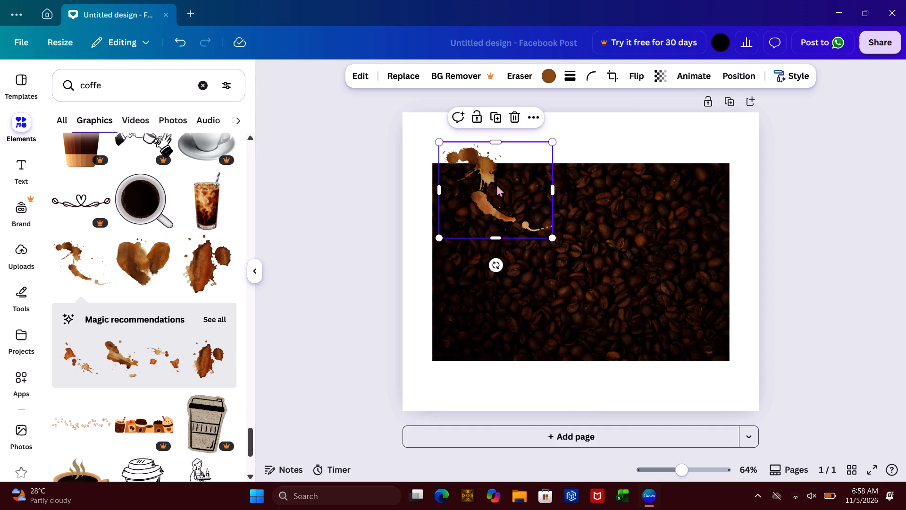
pyautogui.moveTo(488, 173); pyautogui.dragTo(505, 286)
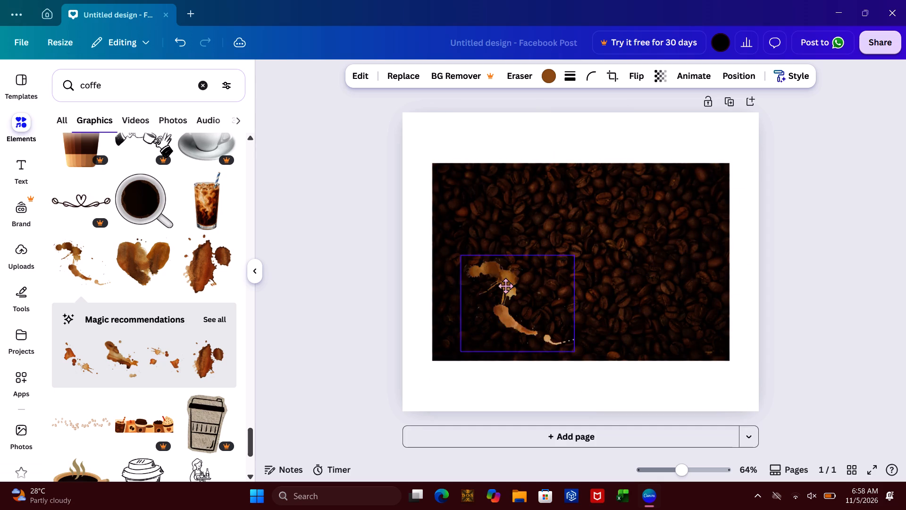
# Move the curved coffee-stain graphic up into the upper-left corner of the coffee-bean photo.
pyautogui.moveTo(505, 286); pyautogui.dragTo(482, 198)
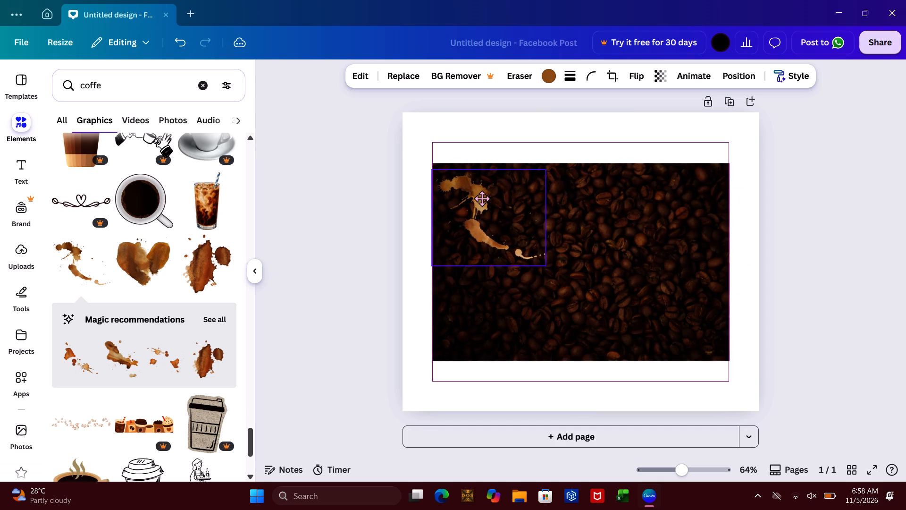
pyautogui.moveTo(482, 198); pyautogui.dragTo(482, 199)
pyautogui.click(397, 246)
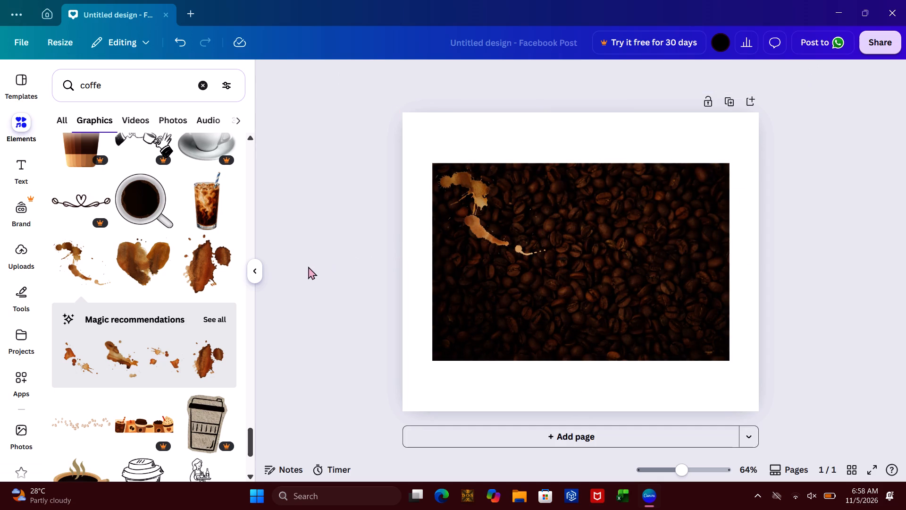
# Open the full set of recommended graphics similar to the coffee stain and look through it for further stains or splashes.
pyautogui.click(224, 321)
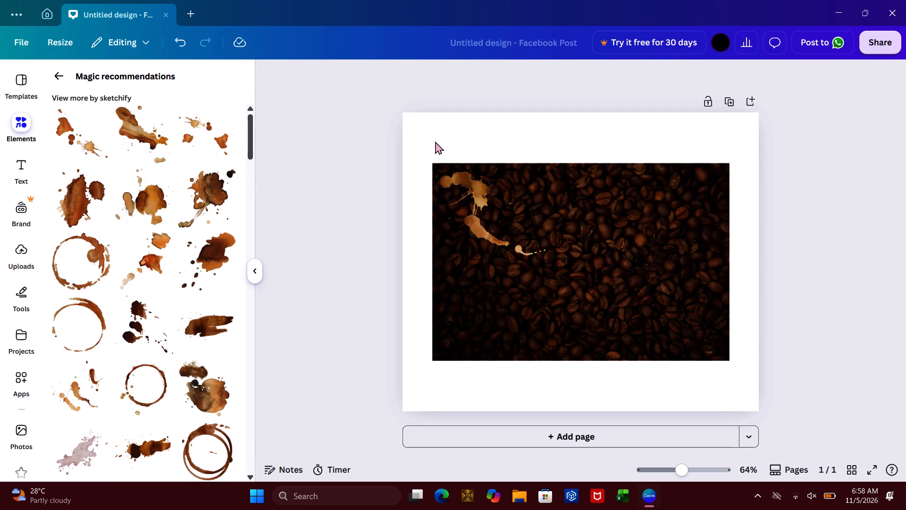
pyautogui.click(249, 375)
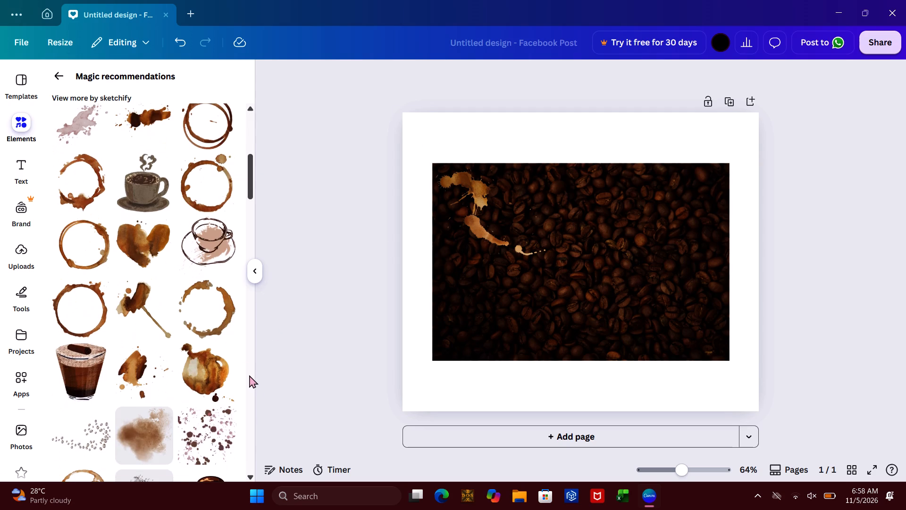
pyautogui.click(251, 415)
pyautogui.click(251, 415)
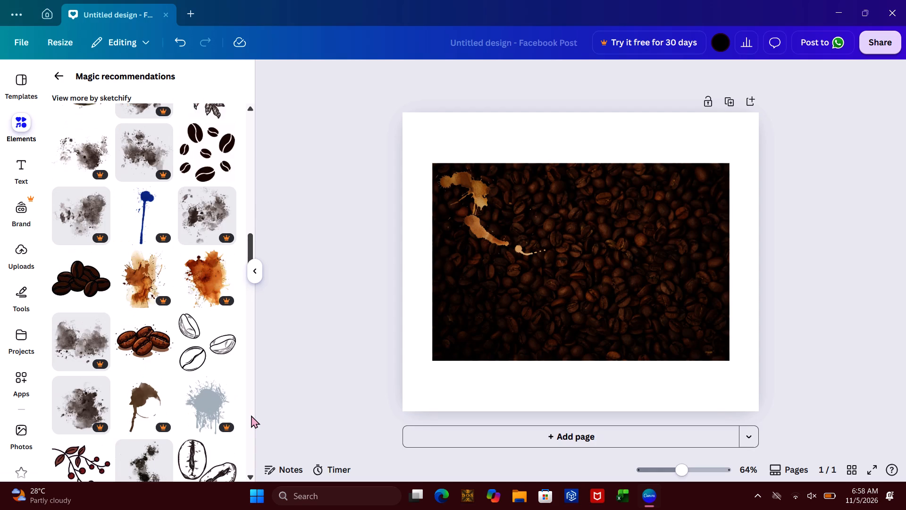
pyautogui.click(251, 308)
pyautogui.click(253, 376)
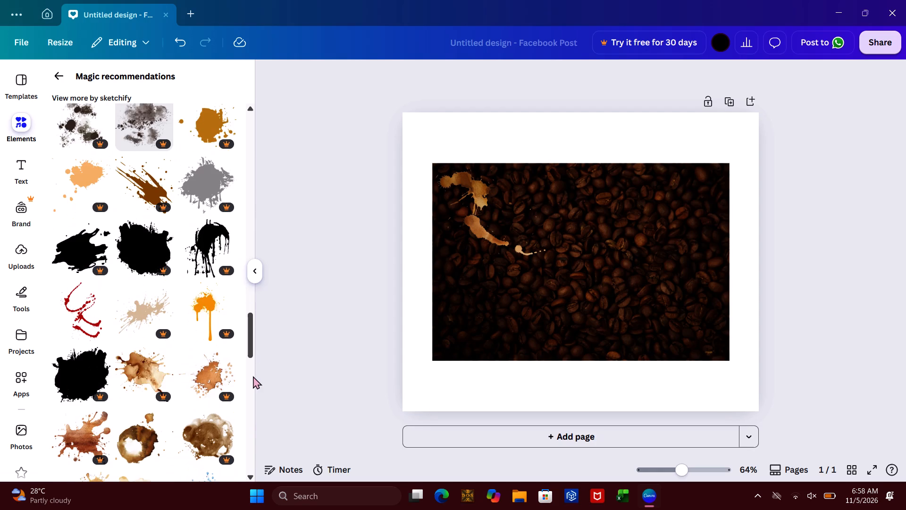
pyautogui.click(253, 413)
pyautogui.click(250, 441)
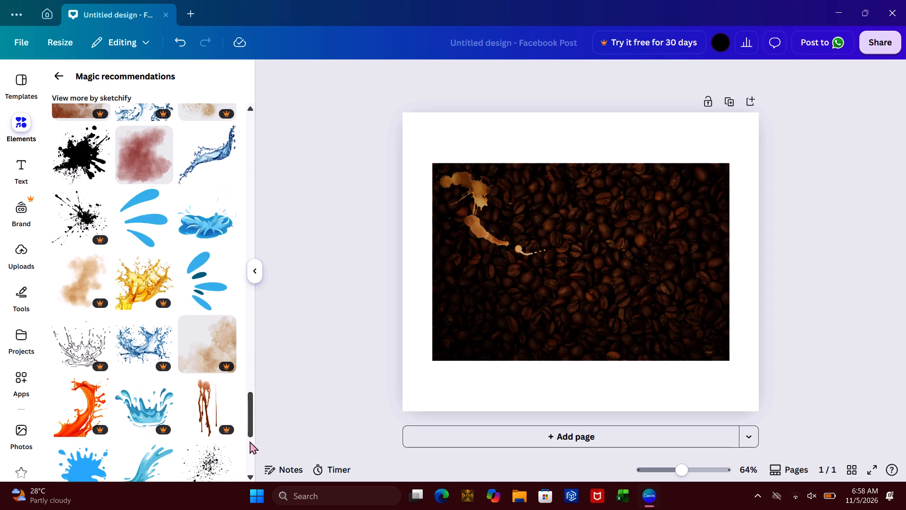
pyautogui.click(248, 457)
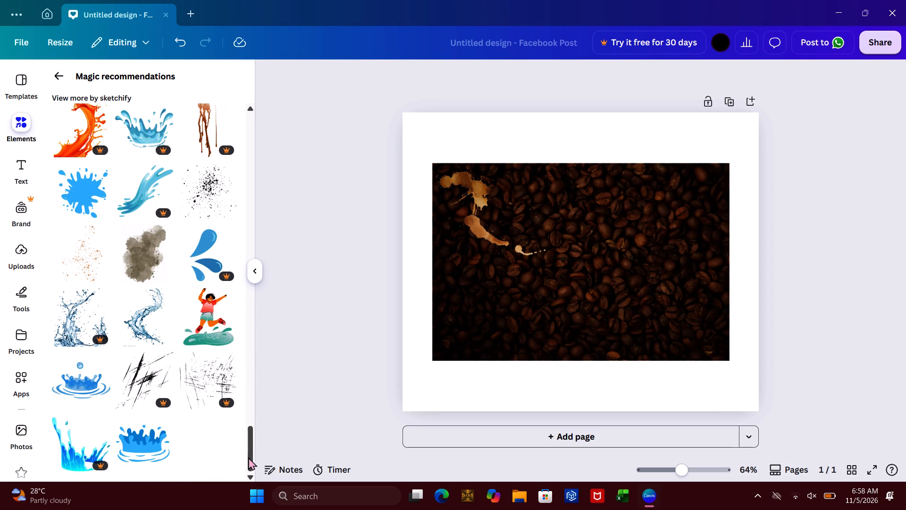
pyautogui.tripleClick(247, 150)
pyautogui.tripleClick(247, 150)
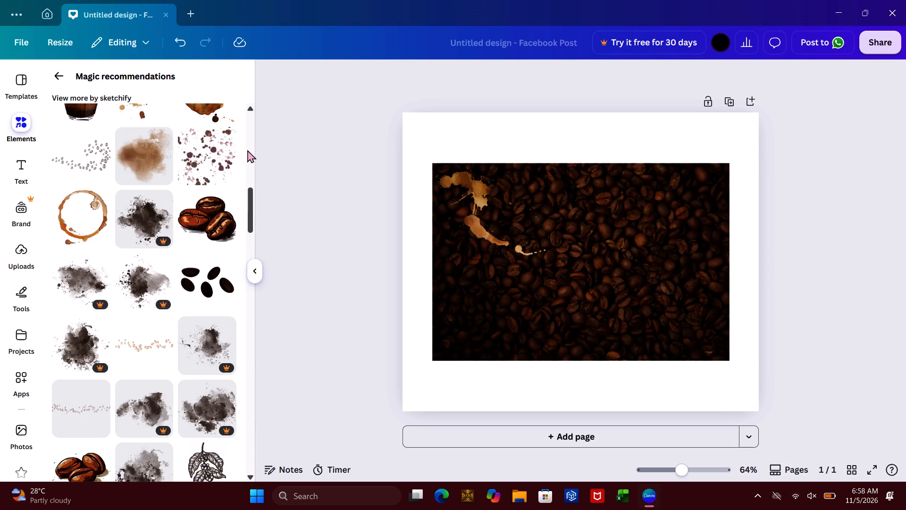
pyautogui.click(247, 150)
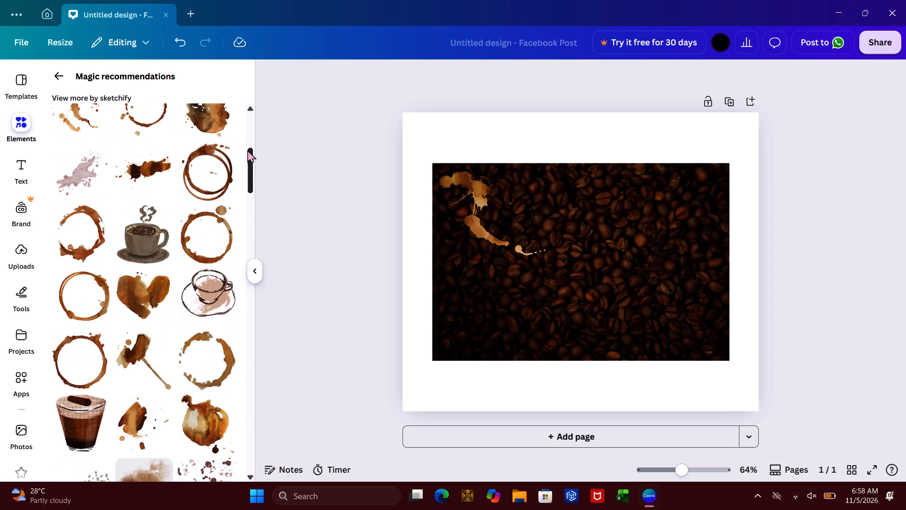
pyautogui.click(249, 130)
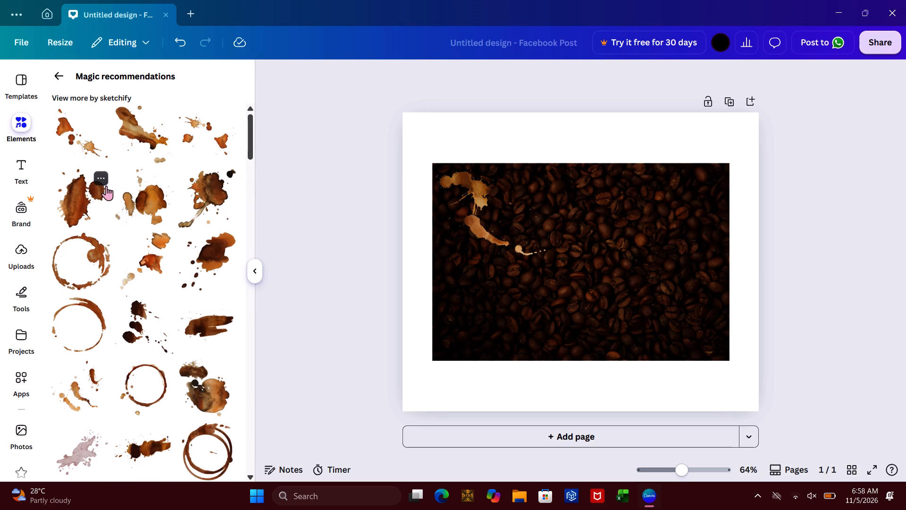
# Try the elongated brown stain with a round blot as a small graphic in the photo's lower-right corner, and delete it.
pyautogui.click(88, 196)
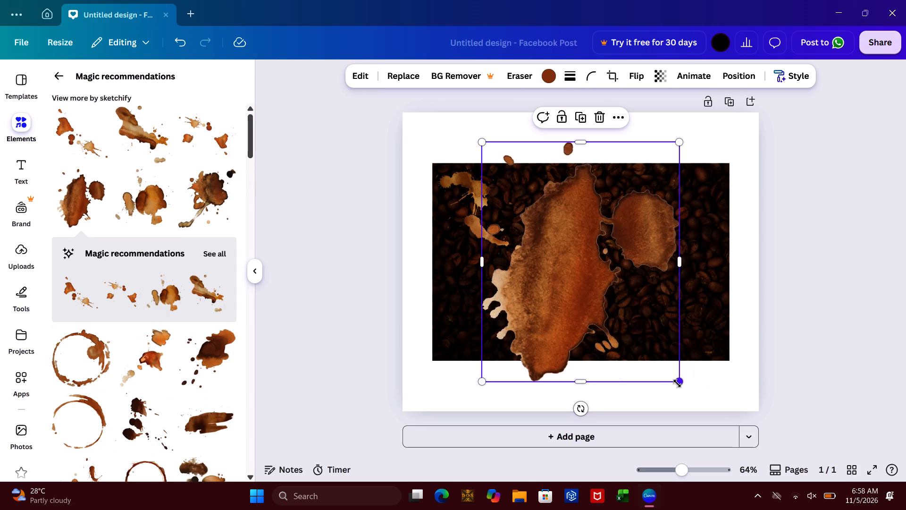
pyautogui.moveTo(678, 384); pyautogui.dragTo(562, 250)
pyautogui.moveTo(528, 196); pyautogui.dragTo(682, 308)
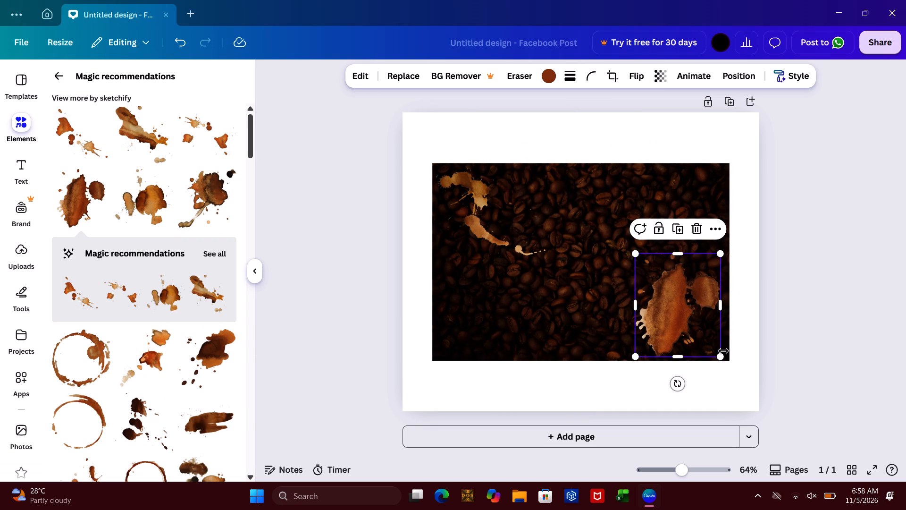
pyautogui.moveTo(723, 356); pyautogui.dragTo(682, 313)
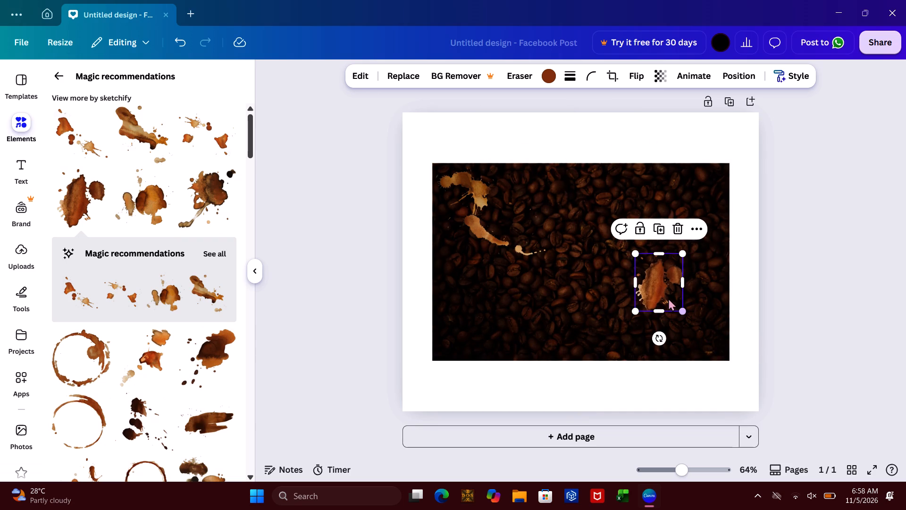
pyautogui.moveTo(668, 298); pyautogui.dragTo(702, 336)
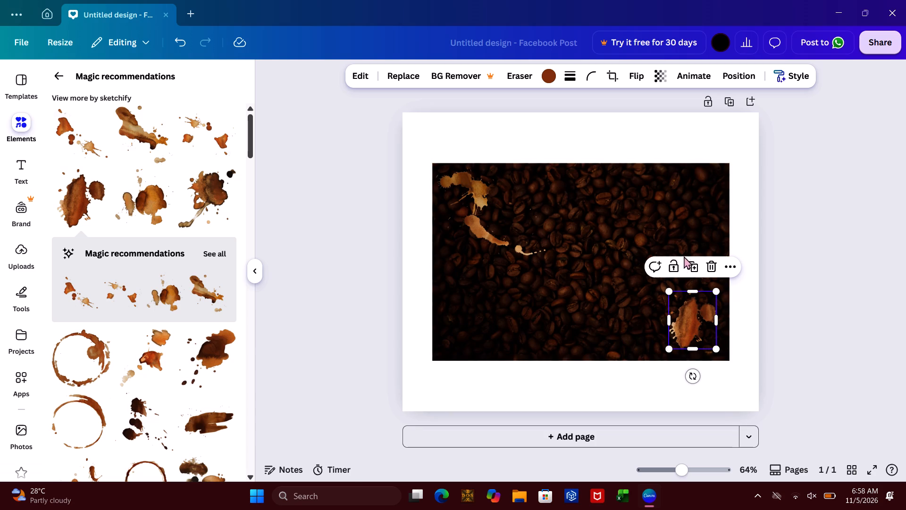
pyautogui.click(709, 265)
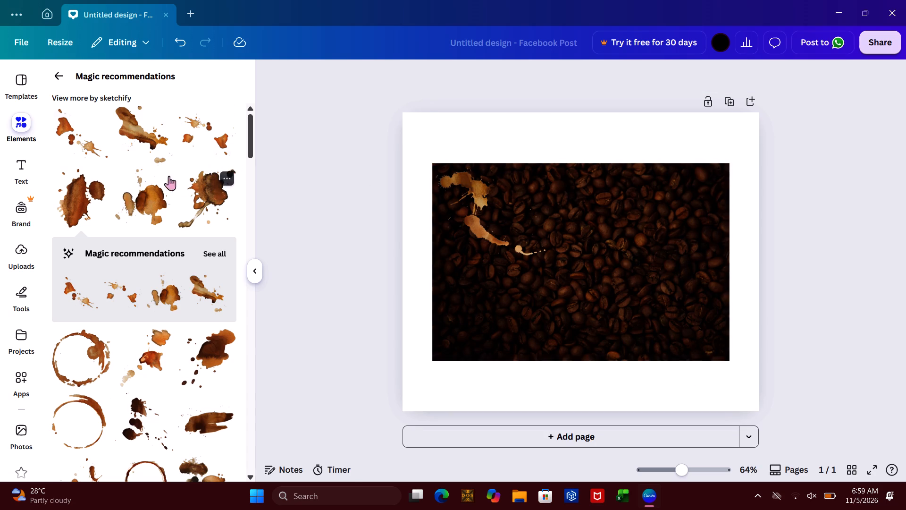
# Add the stain graphic with the large round blot, shrink it to about 40% and place it in the photo's lower-right corner.
pyautogui.click(152, 203)
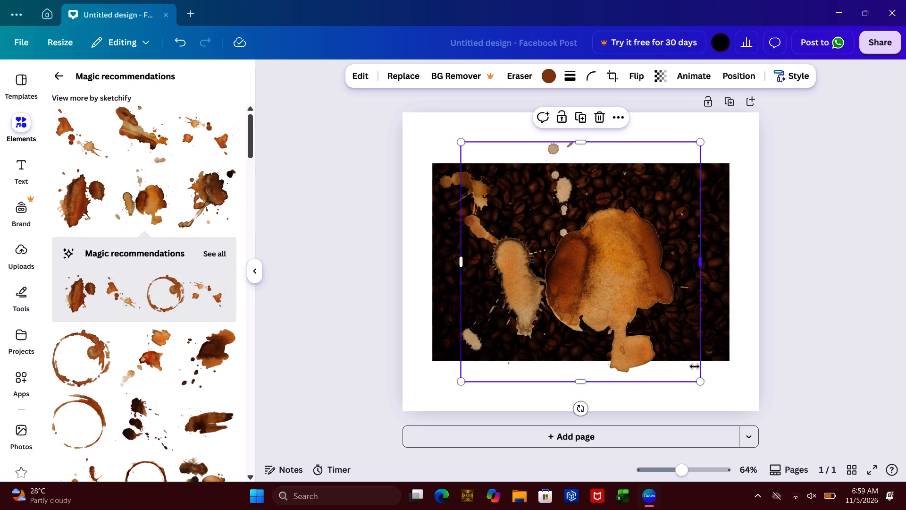
pyautogui.moveTo(699, 378); pyautogui.dragTo(556, 227)
pyautogui.moveTo(528, 198); pyautogui.dragTo(701, 323)
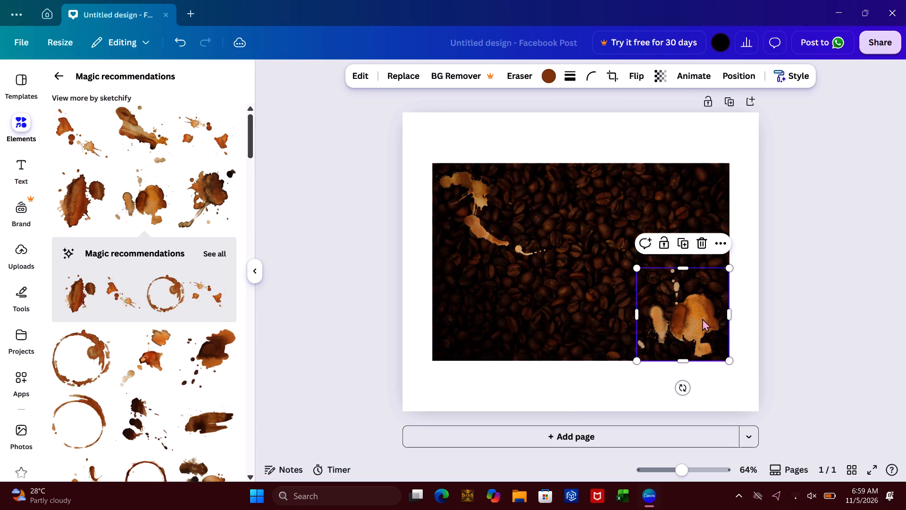
pyautogui.click(812, 177)
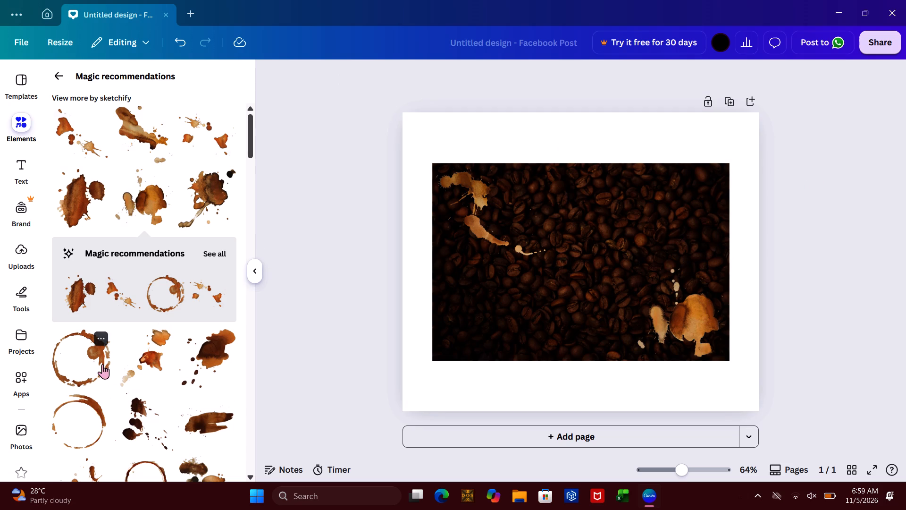
# Find the dark double coffee-ring stain among the recommended graphics, add it and shrink it to a little over half its size.
pyautogui.click(248, 336)
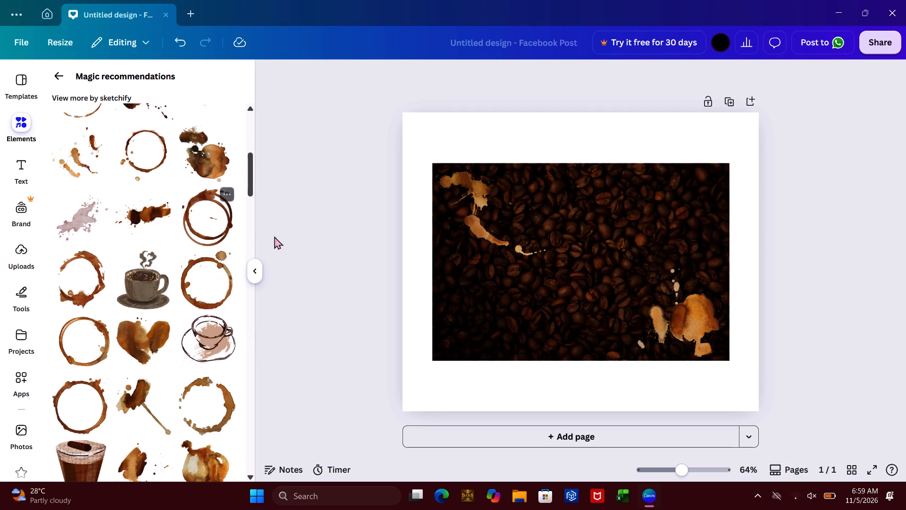
pyautogui.click(251, 314)
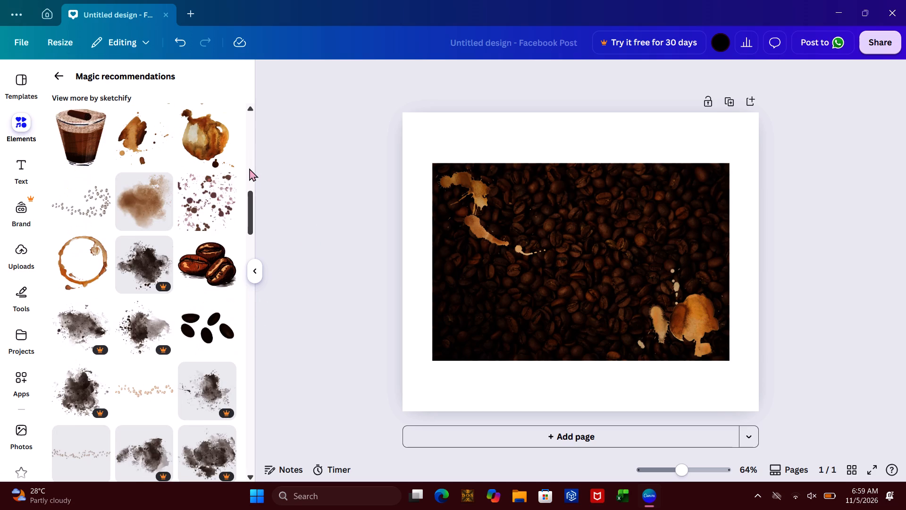
pyautogui.click(249, 168)
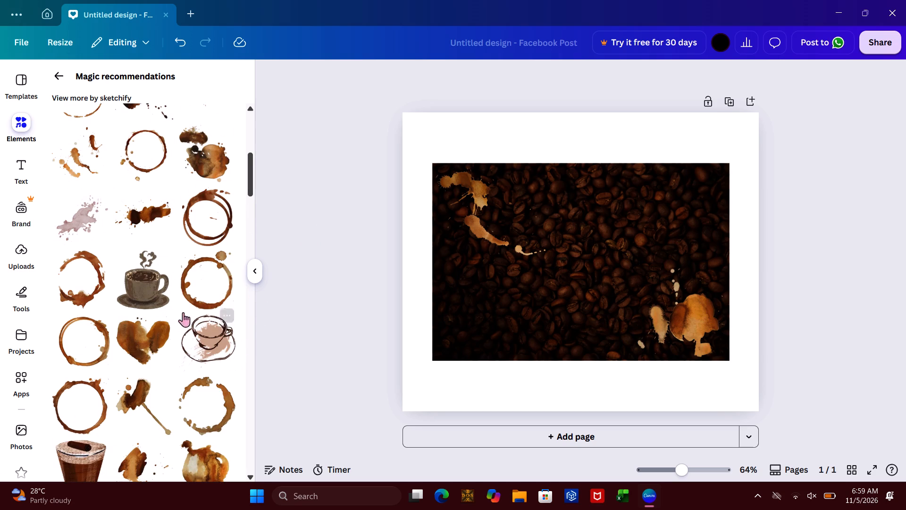
pyautogui.click(215, 223)
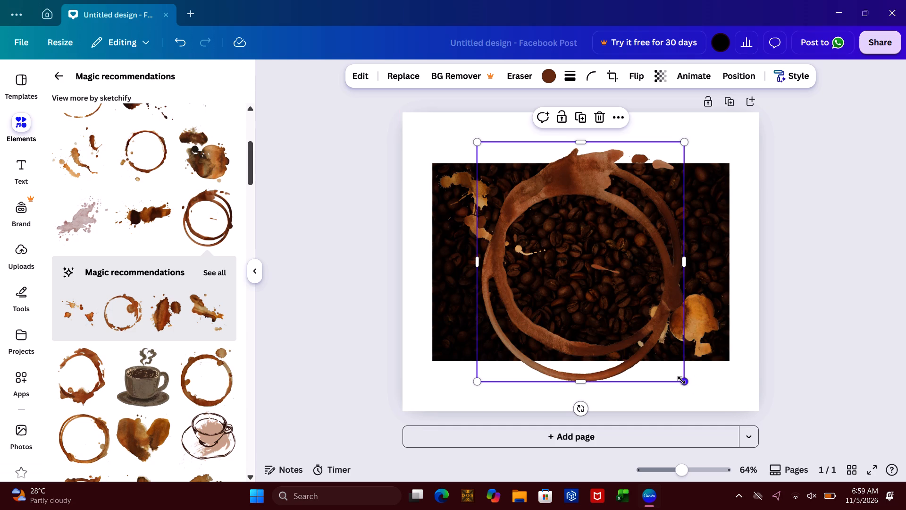
pyautogui.moveTo(681, 380); pyautogui.dragTo(580, 279)
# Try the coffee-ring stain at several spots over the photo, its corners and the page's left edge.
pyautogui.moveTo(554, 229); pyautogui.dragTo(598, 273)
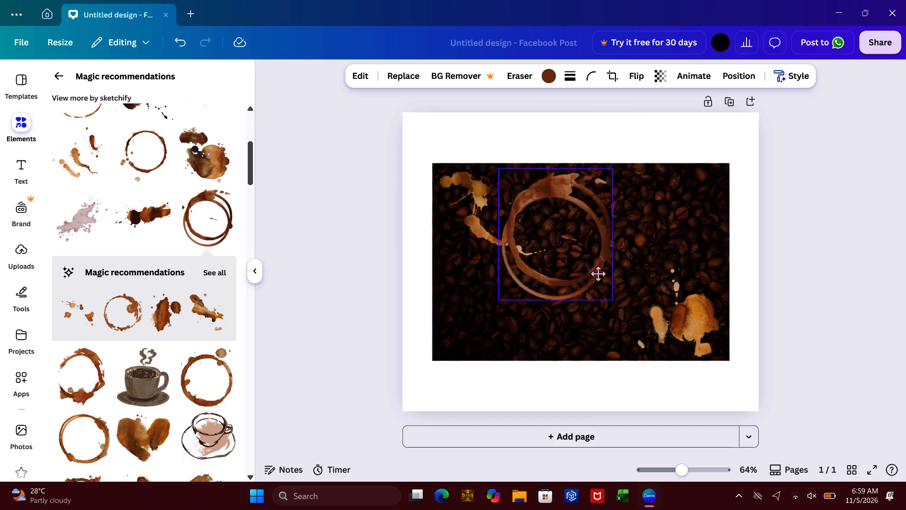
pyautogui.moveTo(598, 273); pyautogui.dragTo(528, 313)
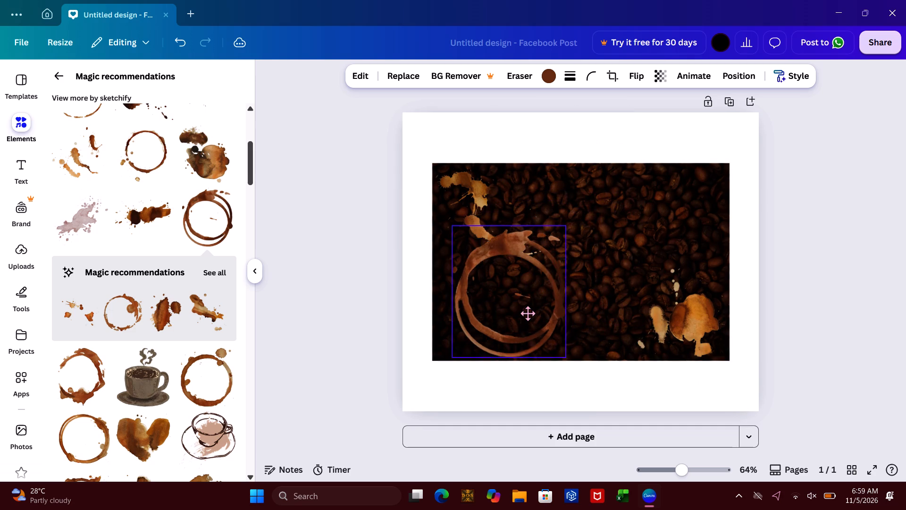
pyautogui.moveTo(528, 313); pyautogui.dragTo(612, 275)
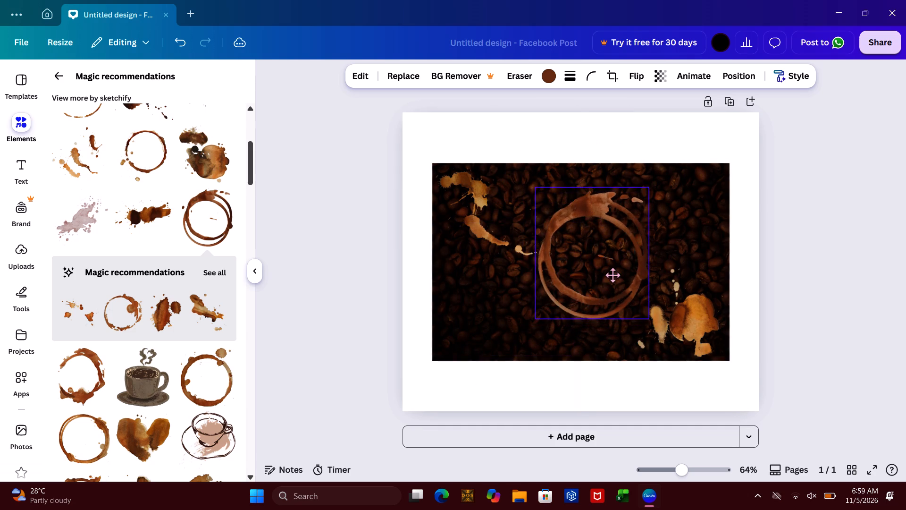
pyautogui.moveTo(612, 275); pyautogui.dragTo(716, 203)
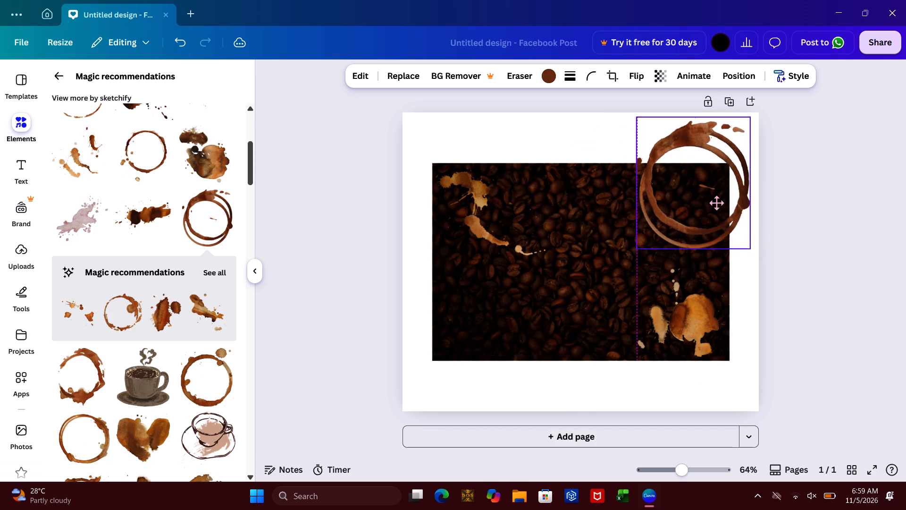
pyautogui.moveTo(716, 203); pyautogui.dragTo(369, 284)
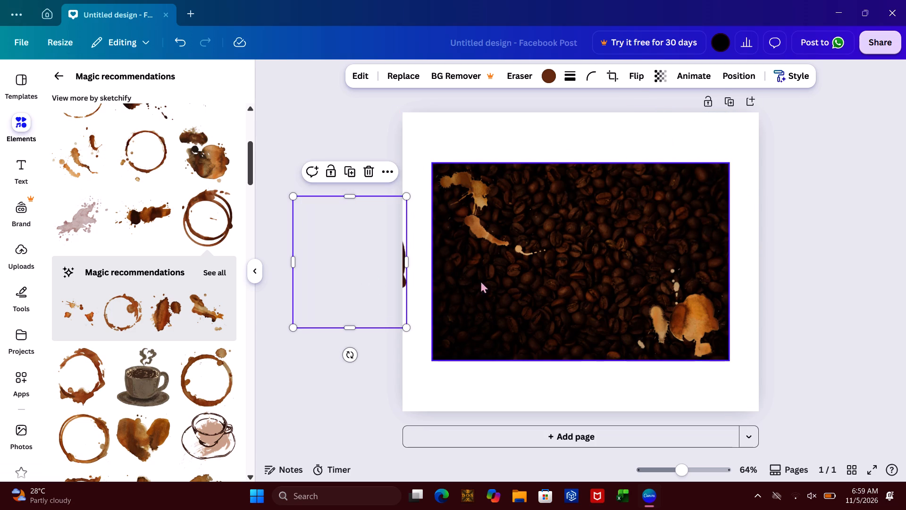
# Widen the coffee-ring stain from its right side and position it just right of centre on the coffee-bean photo.
pyautogui.moveTo(403, 269); pyautogui.dragTo(557, 214)
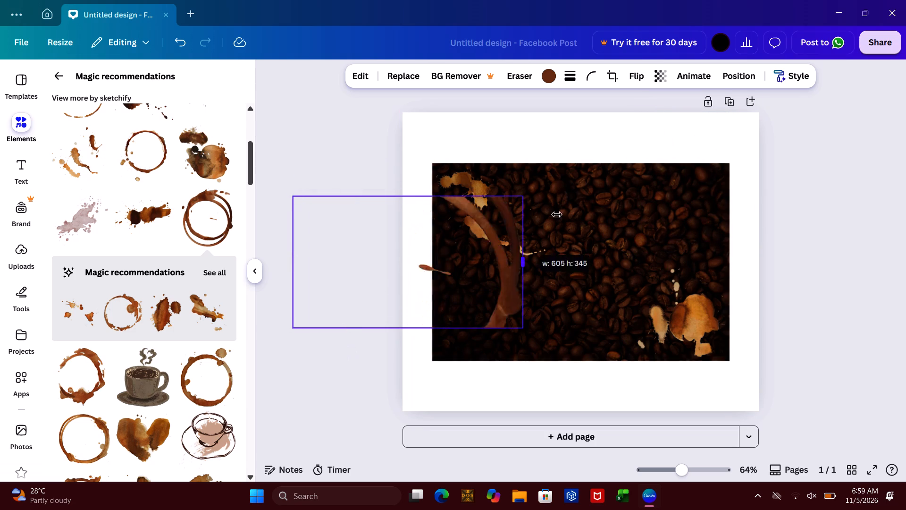
pyautogui.moveTo(557, 214); pyautogui.dragTo(444, 253)
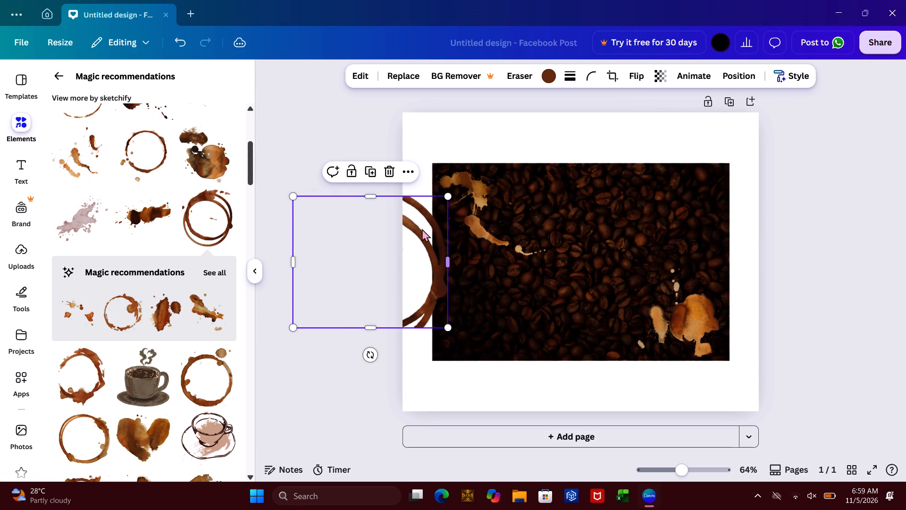
pyautogui.moveTo(422, 229); pyautogui.dragTo(696, 153)
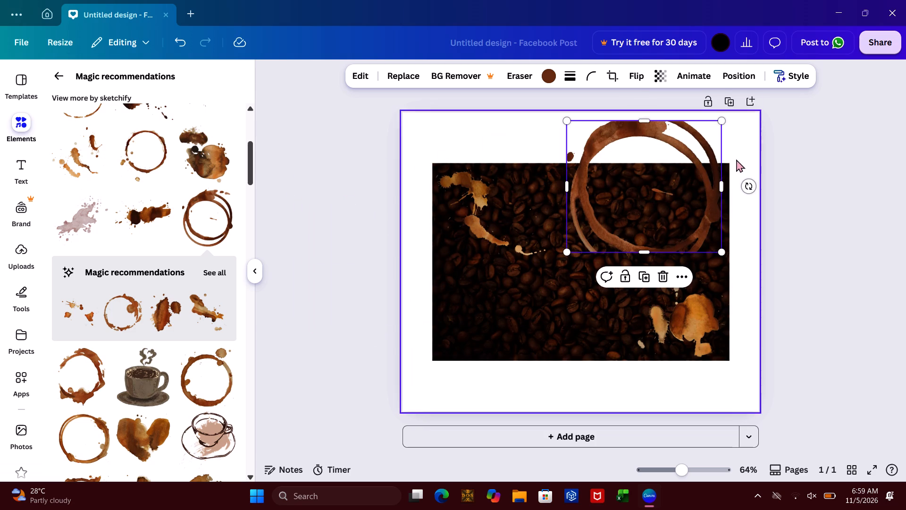
pyautogui.moveTo(700, 163); pyautogui.dragTo(787, 119)
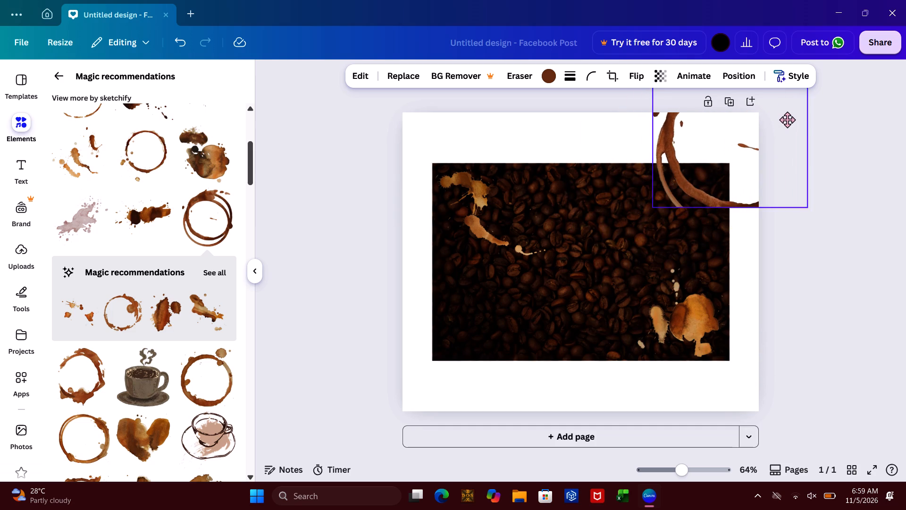
pyautogui.moveTo(787, 119); pyautogui.dragTo(794, 134)
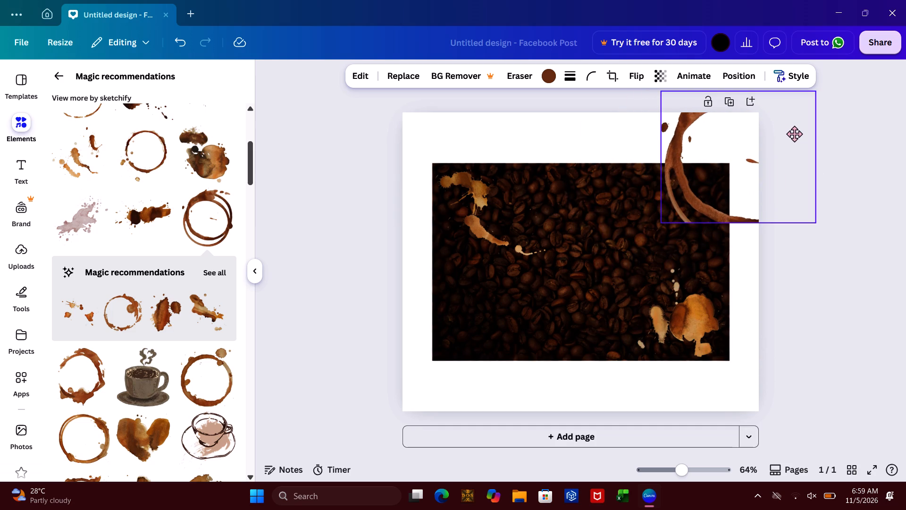
pyautogui.moveTo(794, 134); pyautogui.dragTo(658, 229)
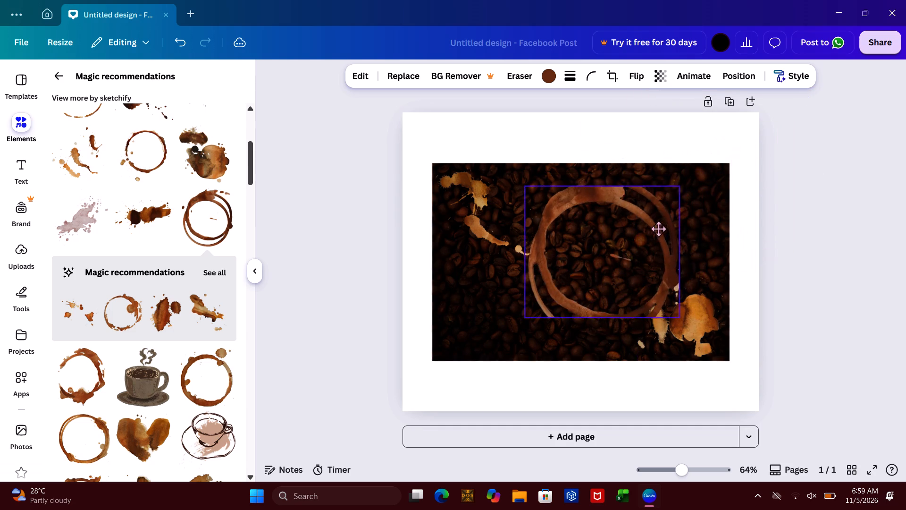
pyautogui.moveTo(658, 229); pyautogui.dragTo(666, 221)
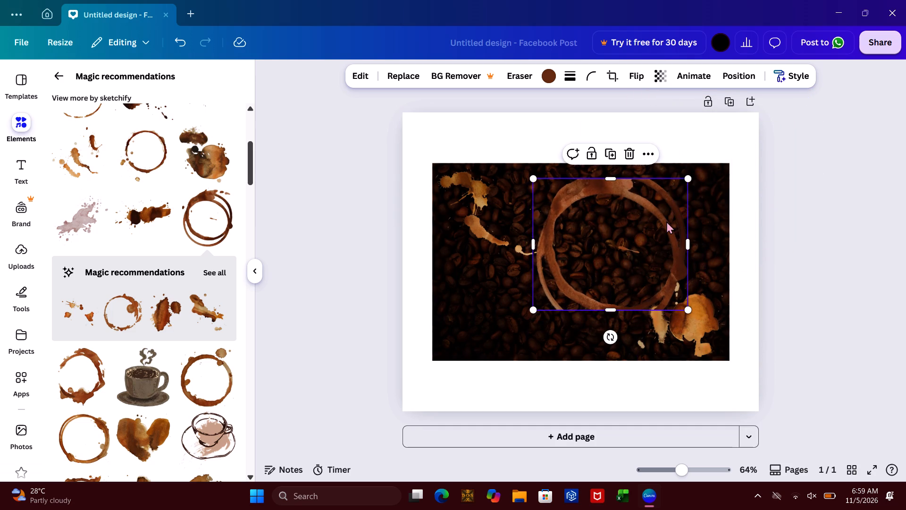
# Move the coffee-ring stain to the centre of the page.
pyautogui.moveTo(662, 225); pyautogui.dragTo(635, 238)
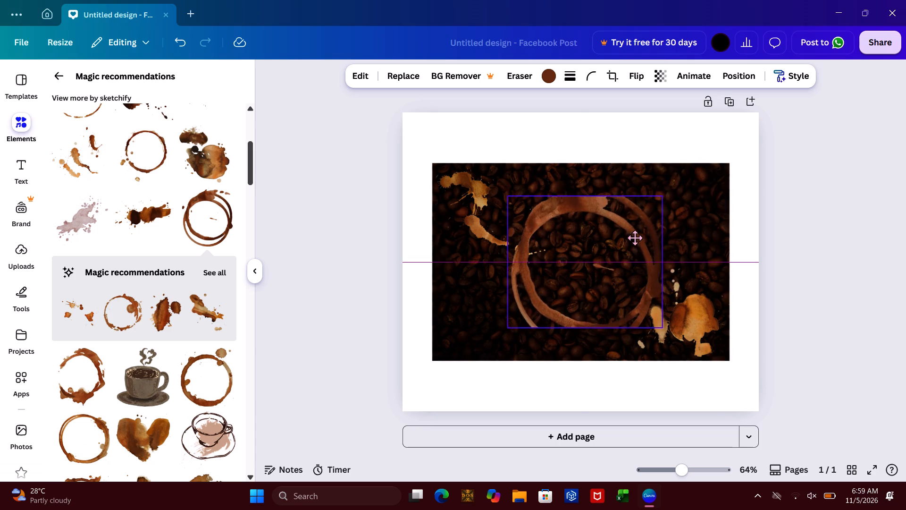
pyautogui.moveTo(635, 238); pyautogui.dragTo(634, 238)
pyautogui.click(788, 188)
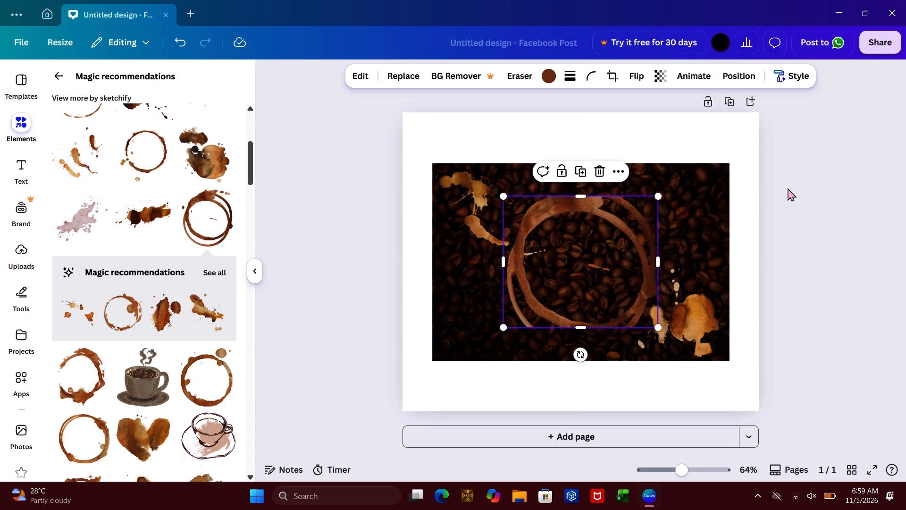
# Extend the coffee-bean photo on all four sides so it covers the whole white page.
pyautogui.doubleClick(703, 174)
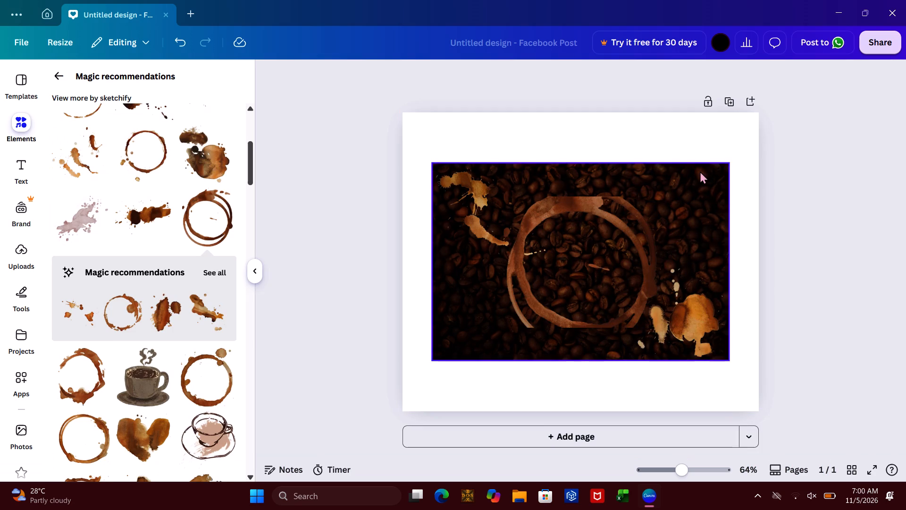
pyautogui.click(700, 171)
pyautogui.moveTo(695, 160); pyautogui.dragTo(683, 81)
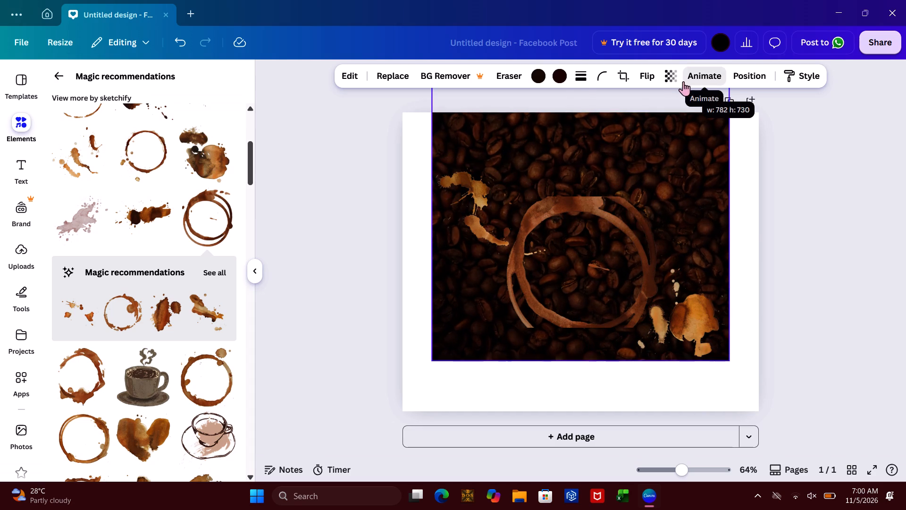
pyautogui.moveTo(683, 81); pyautogui.dragTo(684, 86)
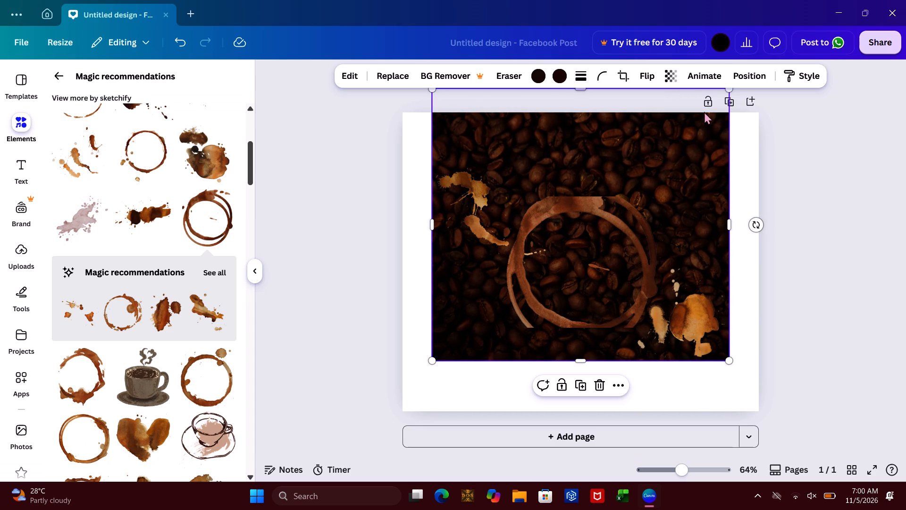
pyautogui.moveTo(727, 221); pyautogui.dragTo(789, 231)
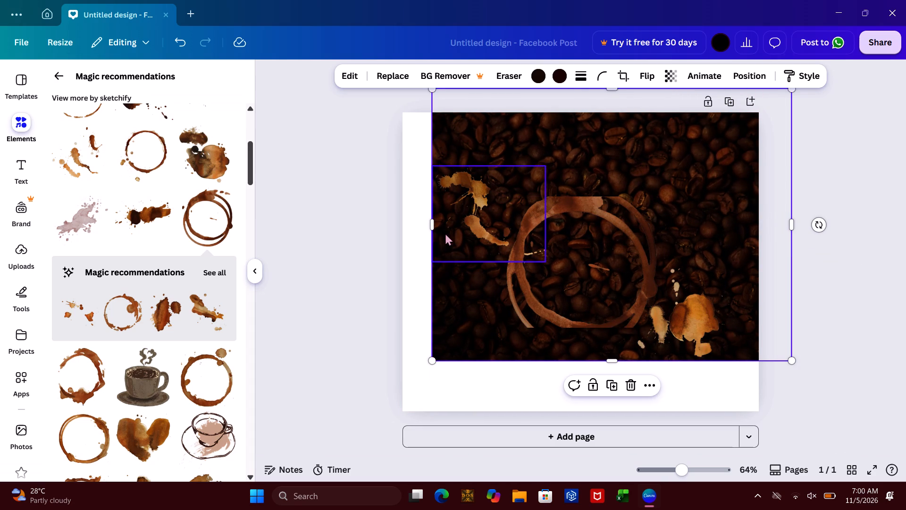
pyautogui.moveTo(433, 217); pyautogui.dragTo(398, 226)
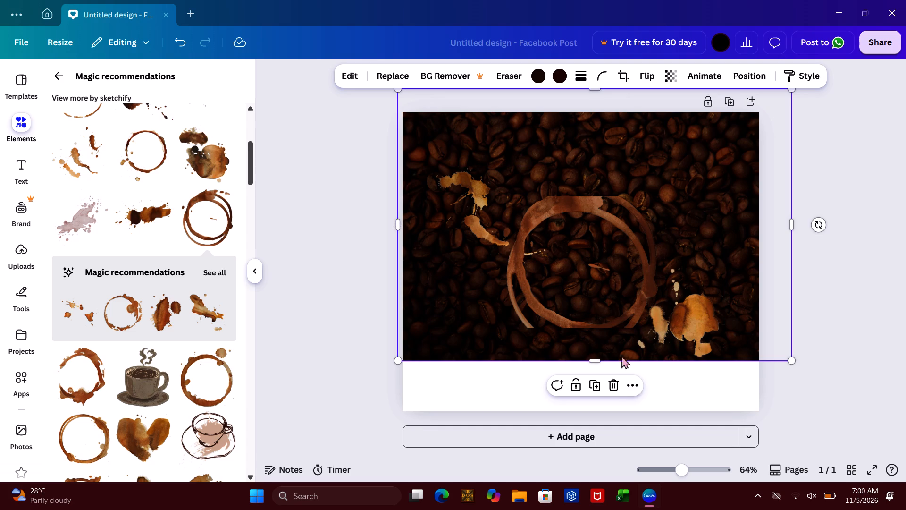
pyautogui.moveTo(597, 359); pyautogui.dragTo(596, 503)
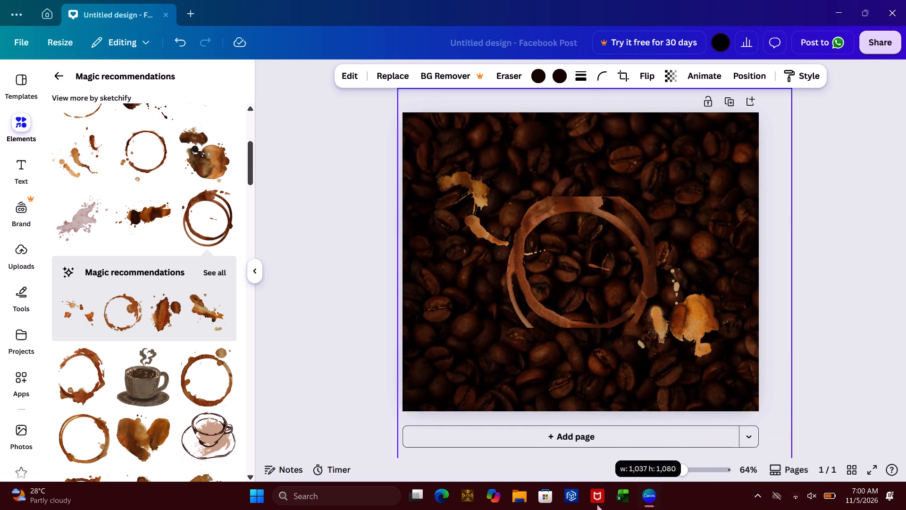
pyautogui.moveTo(596, 503); pyautogui.dragTo(588, 310)
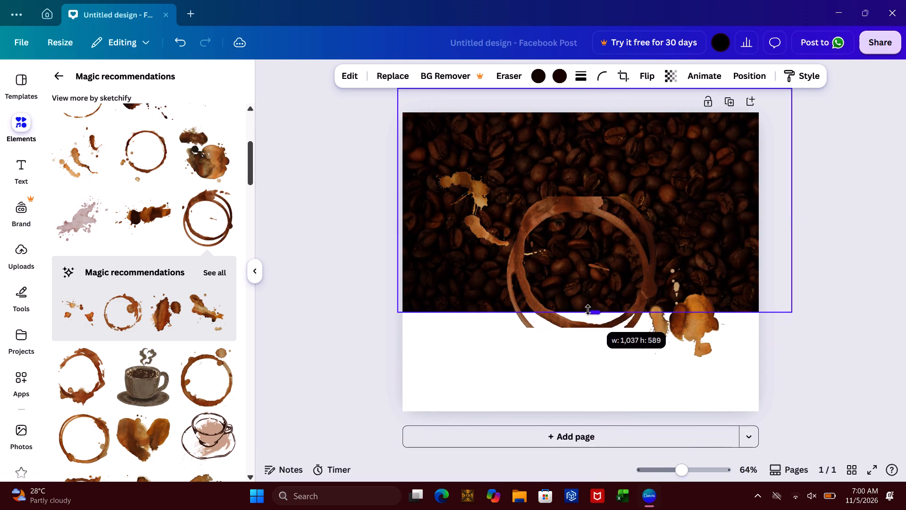
pyautogui.moveTo(588, 310); pyautogui.dragTo(588, 408)
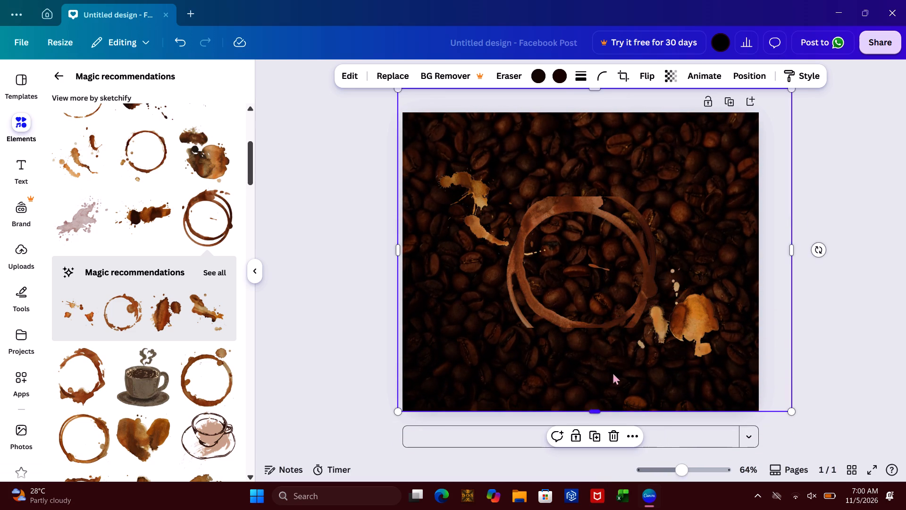
# Crop the coffee-bean photo in freeform mode, widening the crop on both sides to the image's full width.
pyautogui.click(699, 177)
pyautogui.moveTo(690, 118); pyautogui.dragTo(688, 148)
pyautogui.doubleClick(688, 148)
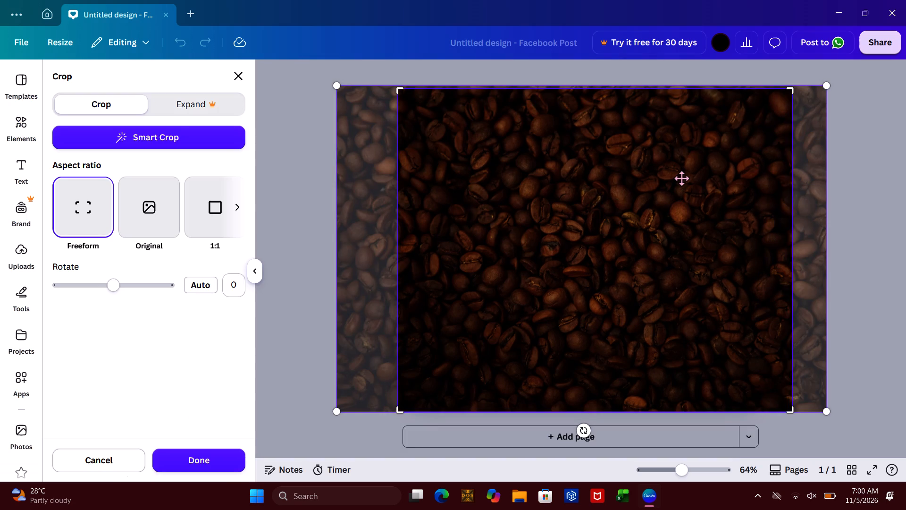
pyautogui.click(682, 178)
pyautogui.moveTo(795, 90); pyautogui.dragTo(826, 89)
pyautogui.moveTo(826, 89); pyautogui.dragTo(848, 90)
pyautogui.moveTo(403, 91); pyautogui.dragTo(330, 89)
pyautogui.click(299, 129)
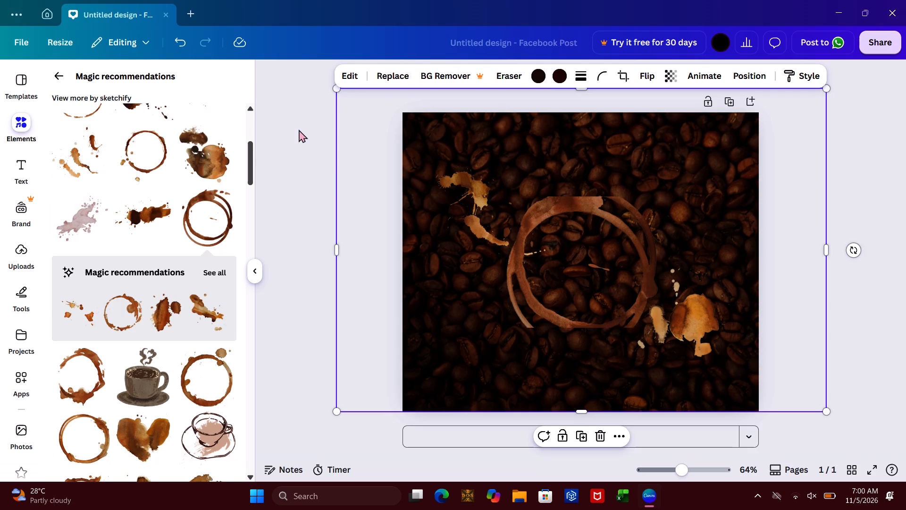
# Move the splash stain into the page's upper-left corner and the blot stain into its lower-right corner.
pyautogui.moveTo(475, 184); pyautogui.dragTo(444, 136)
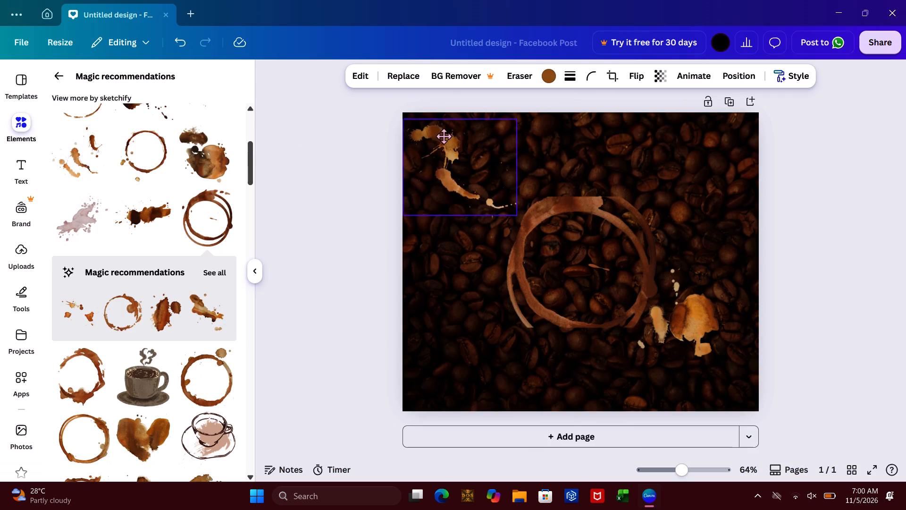
pyautogui.moveTo(444, 136); pyautogui.dragTo(442, 133)
pyautogui.moveTo(707, 338); pyautogui.dragTo(737, 380)
pyautogui.click(807, 329)
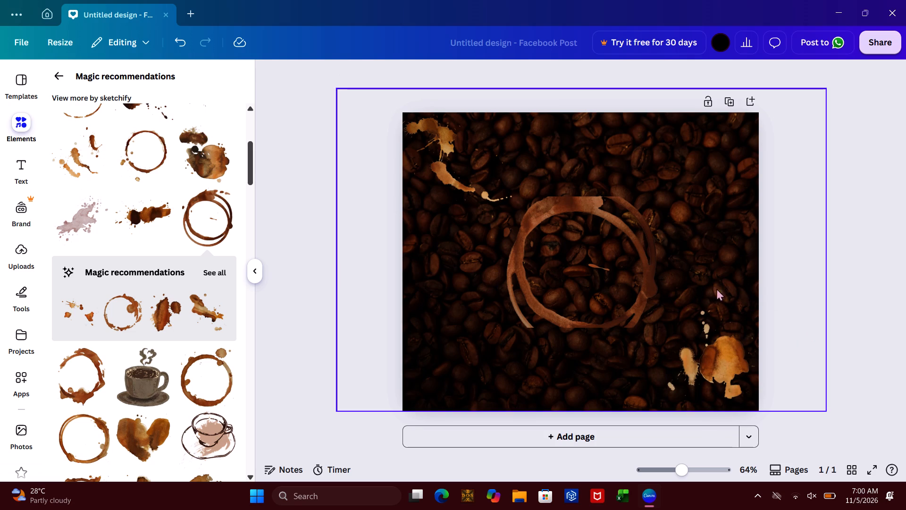
# Delete the double coffee-ring stain from the centre of the page.
pyautogui.click(622, 252)
pyautogui.click(602, 165)
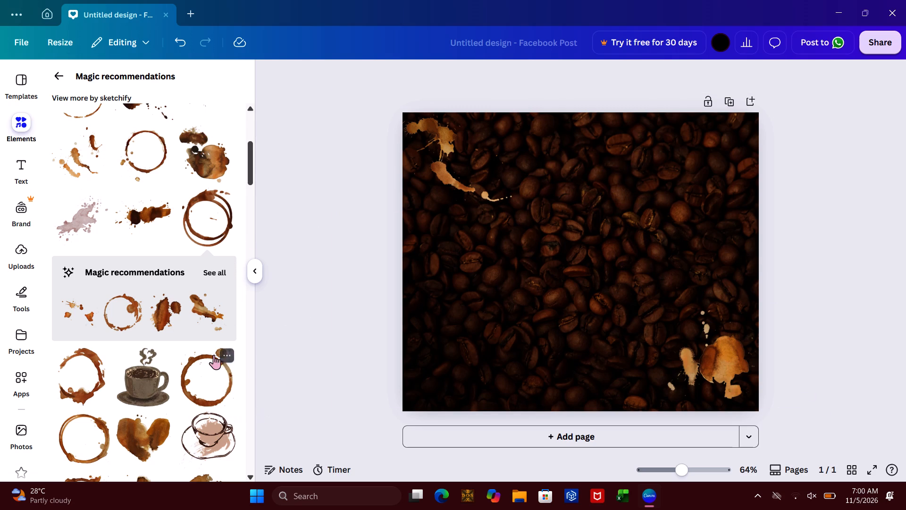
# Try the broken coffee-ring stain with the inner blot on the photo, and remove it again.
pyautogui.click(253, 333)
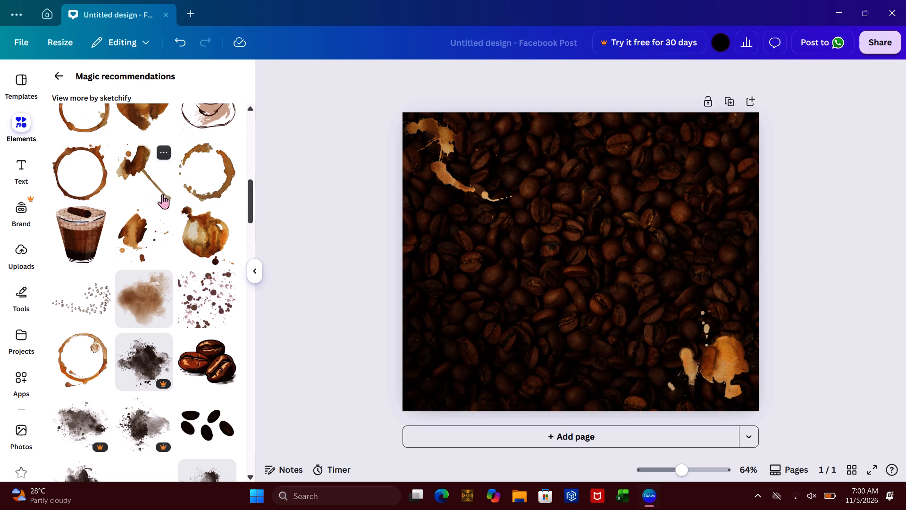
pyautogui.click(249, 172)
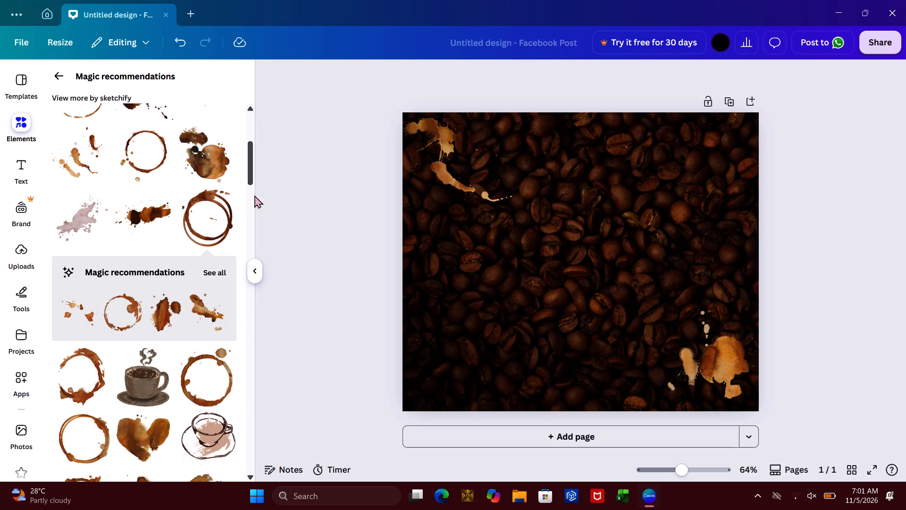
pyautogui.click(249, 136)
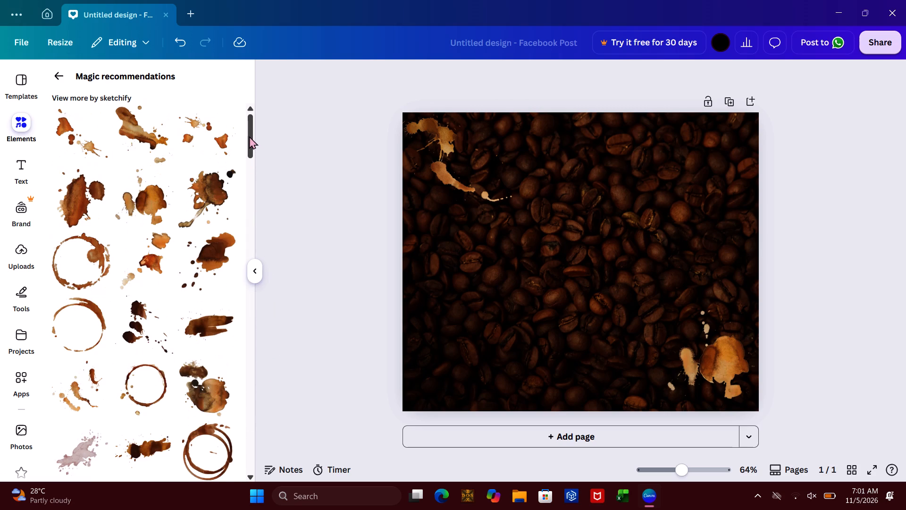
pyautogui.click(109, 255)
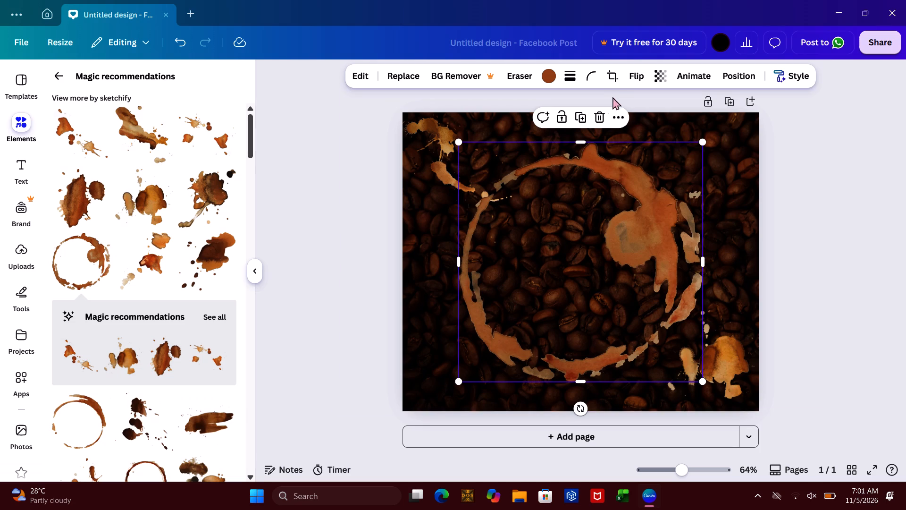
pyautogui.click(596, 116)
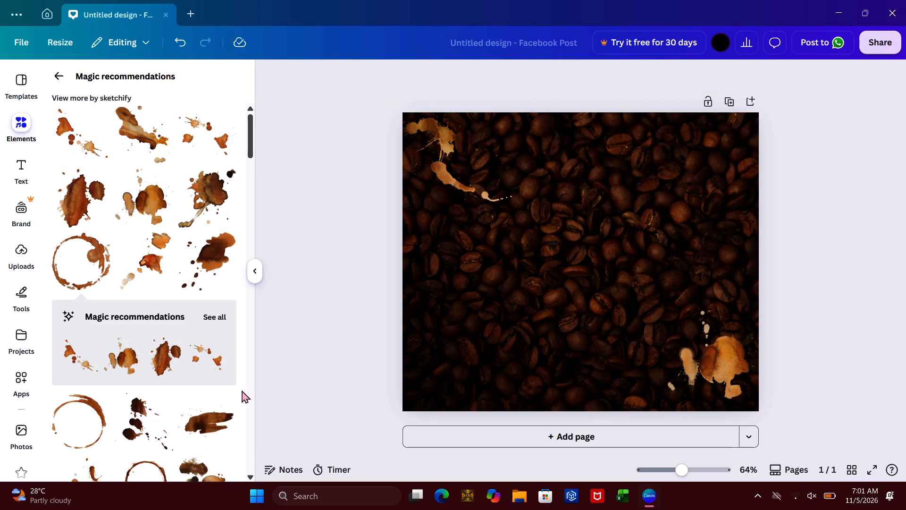
# Add the coffee-ring stain with the dot above it, shrink it to about 230 × 250 and place it near the page's lower-left corner.
pyautogui.click(250, 378)
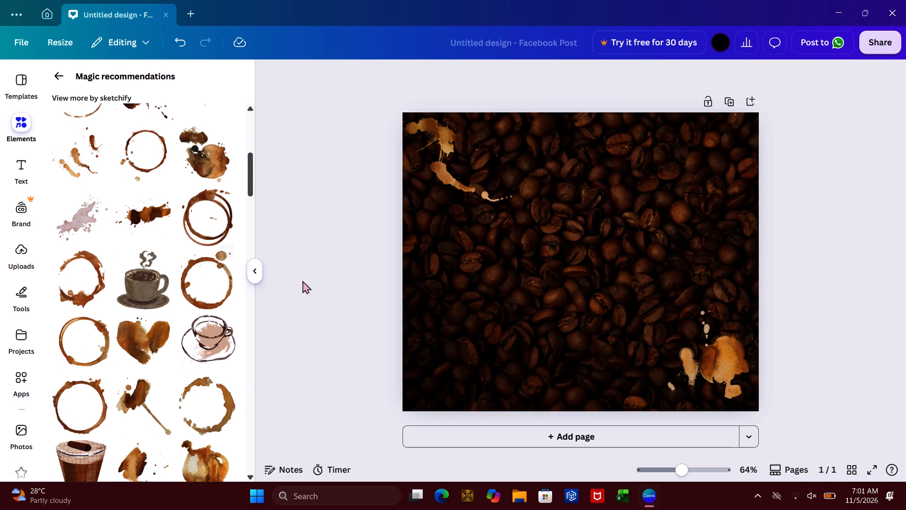
pyautogui.click(226, 277)
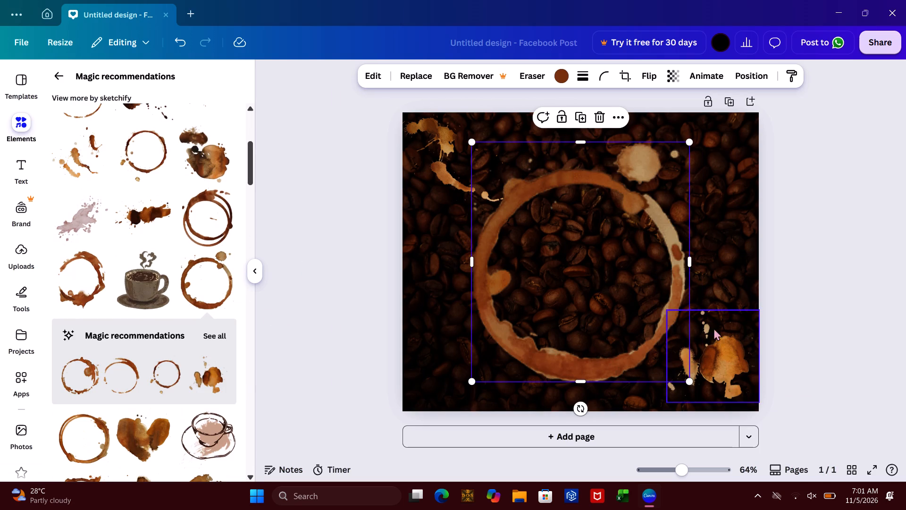
pyautogui.moveTo(688, 381); pyautogui.dragTo(543, 248)
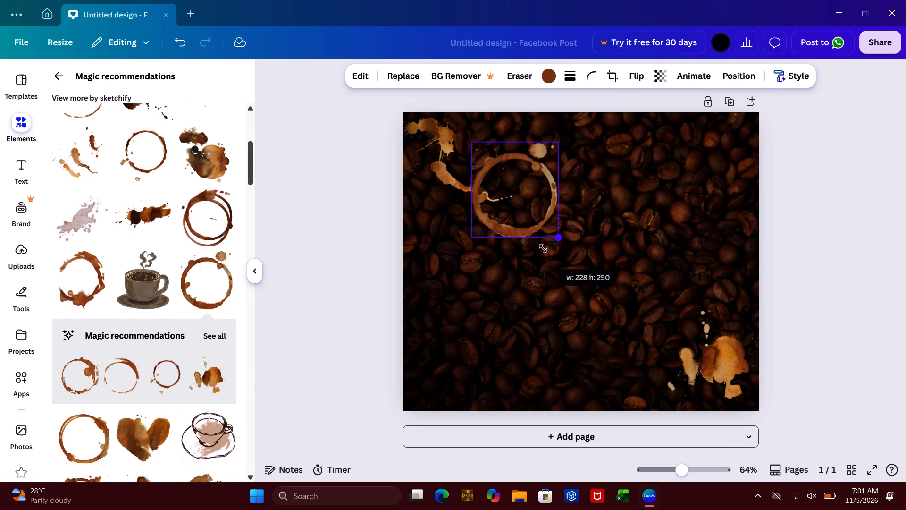
pyautogui.moveTo(543, 248); pyautogui.dragTo(543, 249)
pyautogui.moveTo(538, 186); pyautogui.dragTo(579, 259)
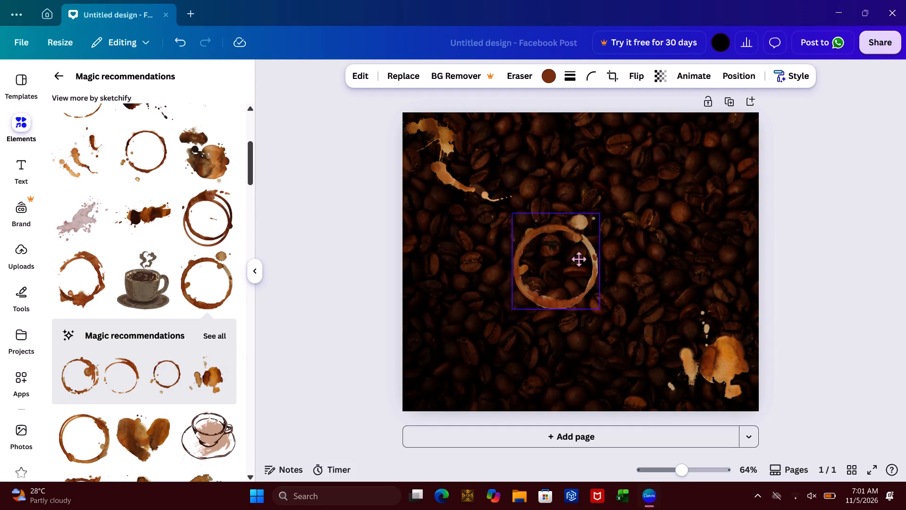
pyautogui.moveTo(579, 259); pyautogui.dragTo(502, 337)
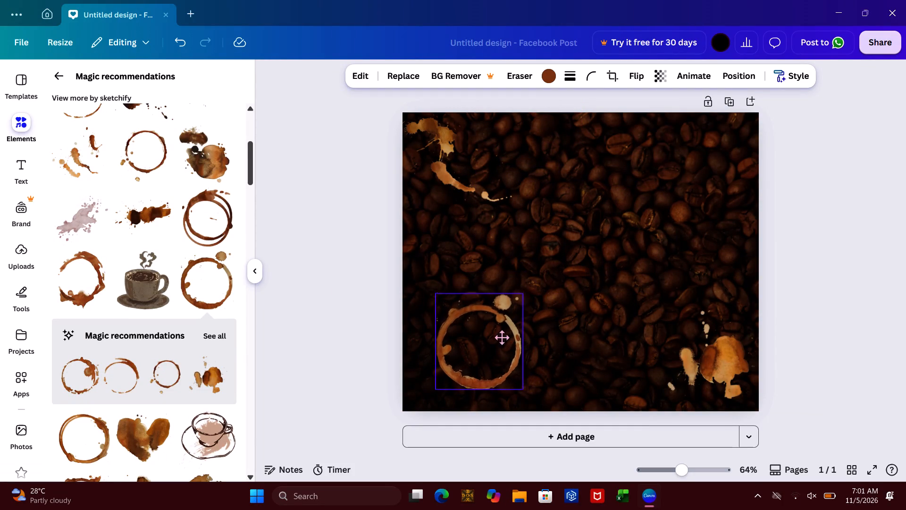
pyautogui.moveTo(502, 337); pyautogui.dragTo(503, 336)
pyautogui.click(386, 244)
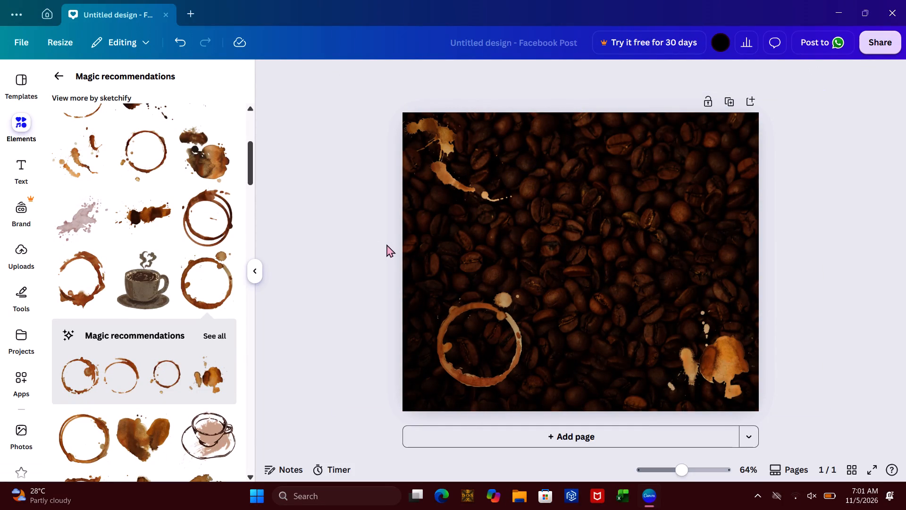
# Add the brown heart-shaped coffee stain to the page, shrink it to a small accent and place it near the page's upper-right corner.
pyautogui.click(144, 441)
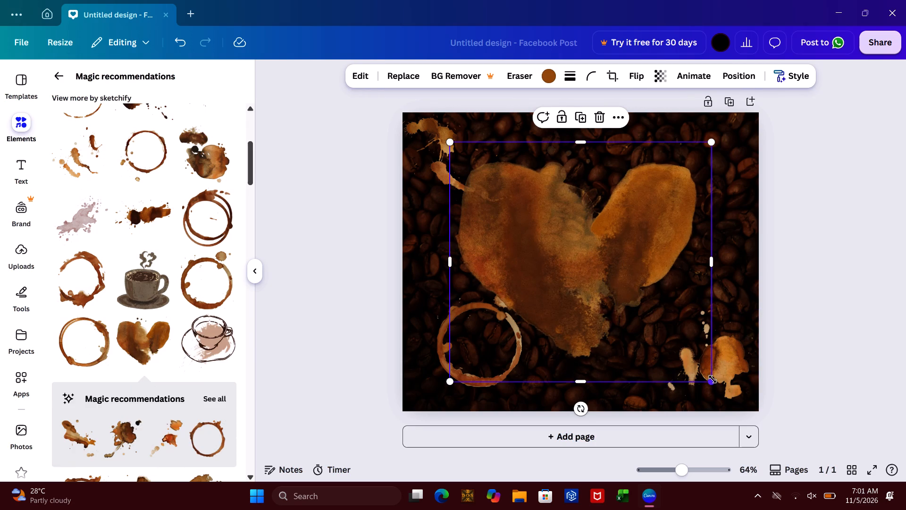
pyautogui.moveTo(713, 379); pyautogui.dragTo(466, 204)
pyautogui.moveTo(471, 158); pyautogui.dragTo(537, 172)
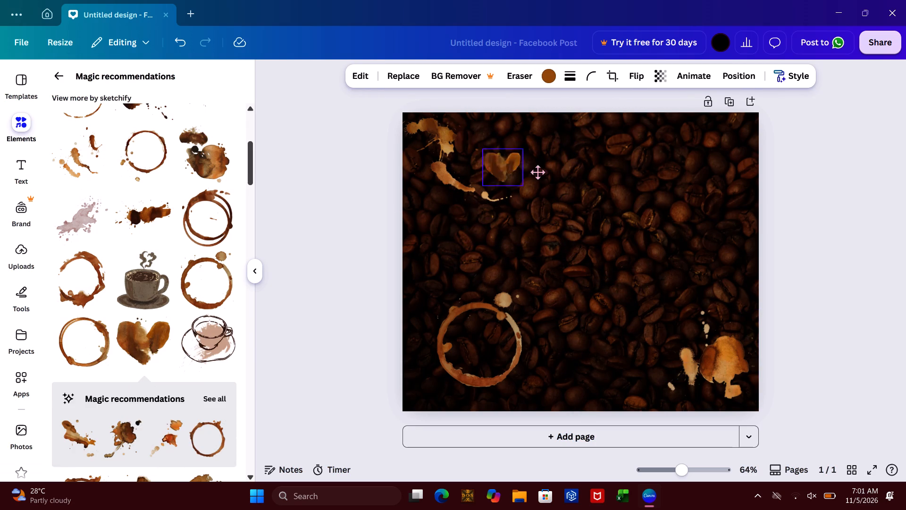
pyautogui.moveTo(537, 172); pyautogui.dragTo(479, 160)
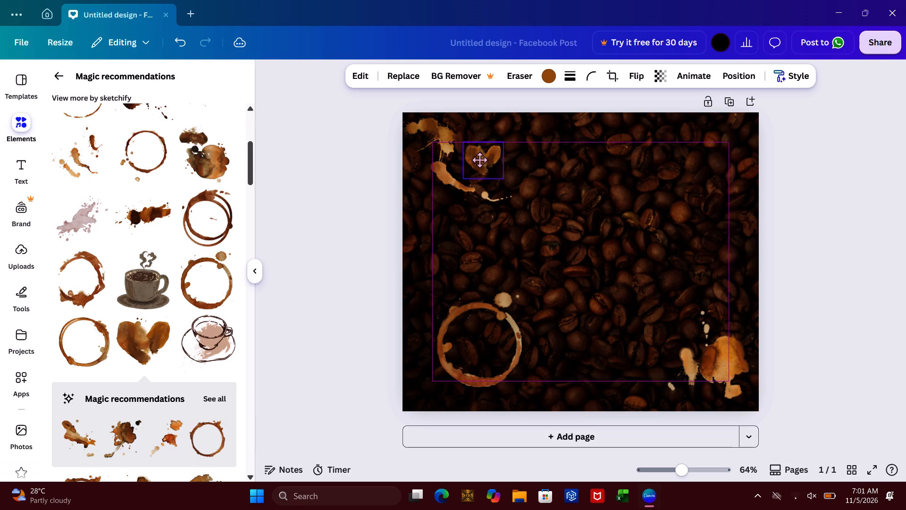
pyautogui.moveTo(479, 160); pyautogui.dragTo(713, 147)
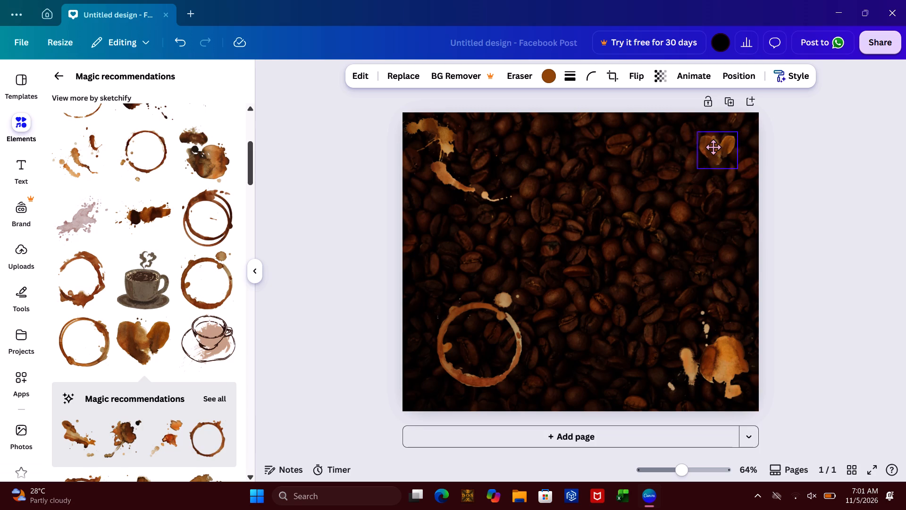
pyautogui.moveTo(713, 147); pyautogui.dragTo(713, 146)
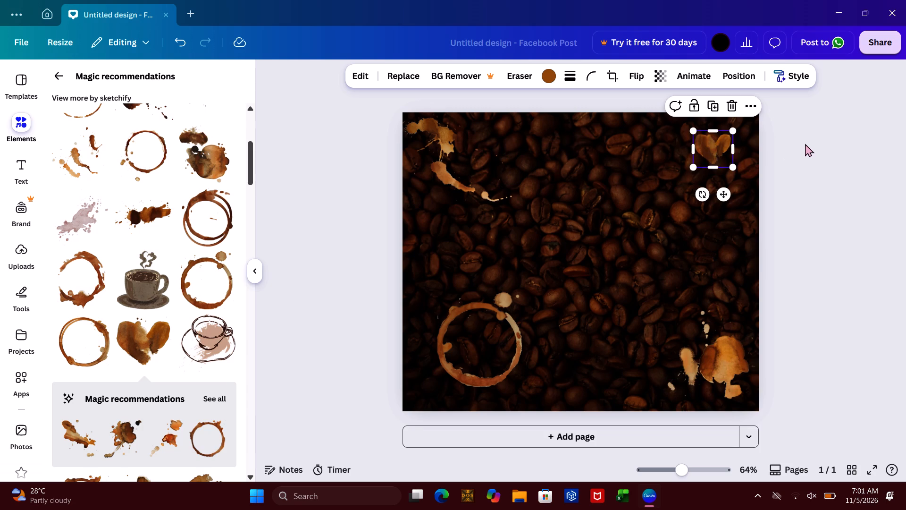
pyautogui.click(804, 142)
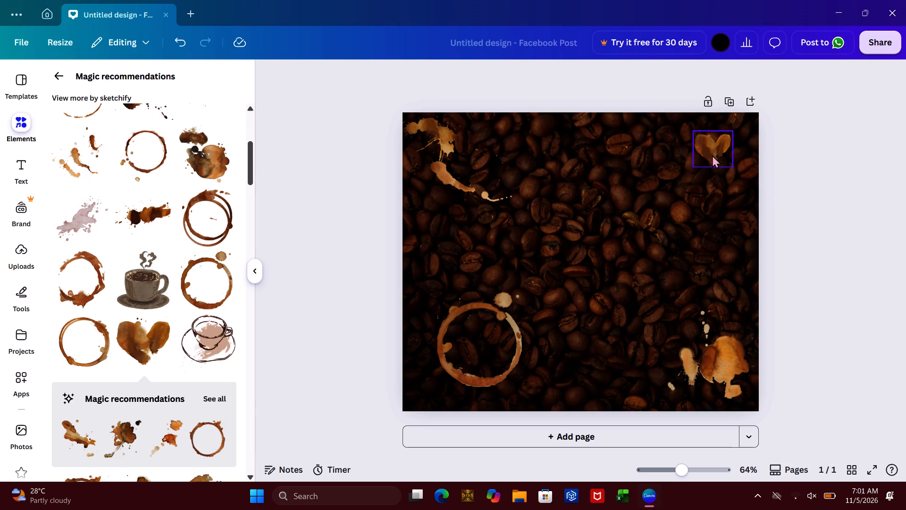
# Move the heart stain to the page's lower edge, just right of the coffee ring, and shrink it a little more.
pyautogui.click(712, 155)
pyautogui.moveTo(712, 155); pyautogui.dragTo(712, 152)
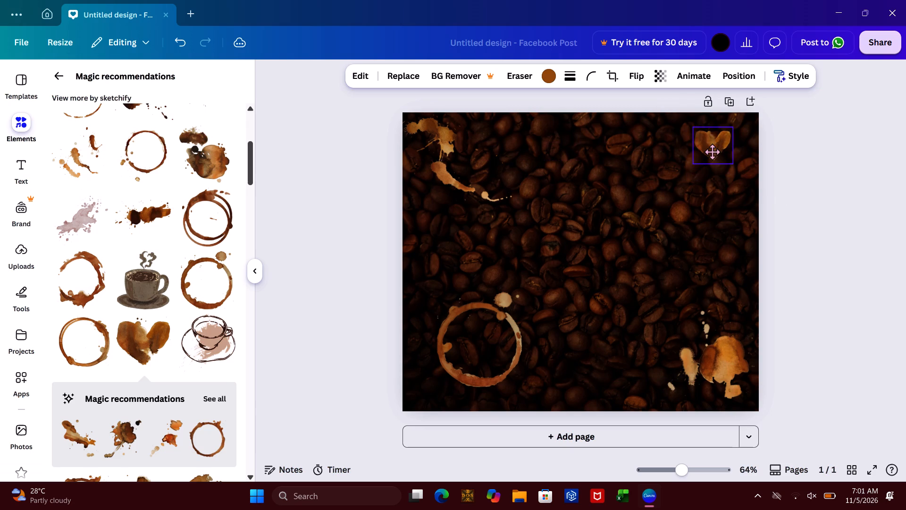
pyautogui.moveTo(712, 152); pyautogui.dragTo(550, 389)
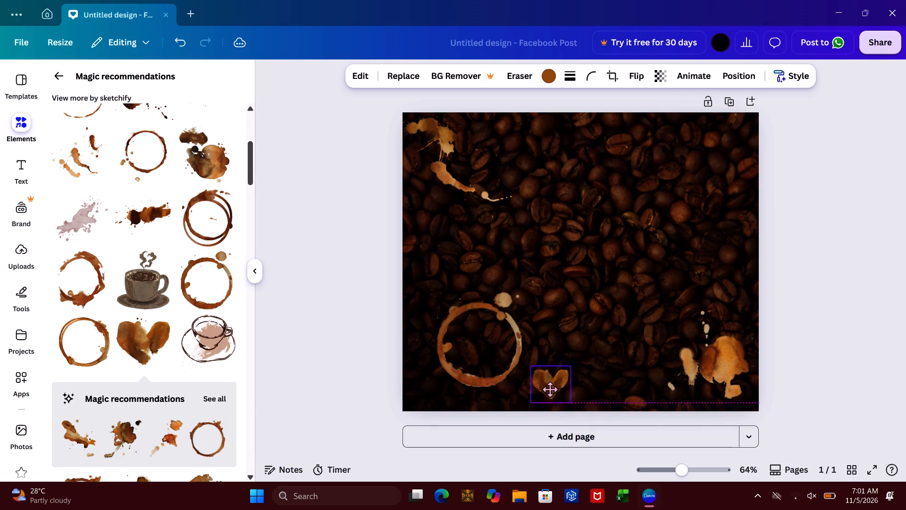
pyautogui.moveTo(550, 389); pyautogui.dragTo(546, 385)
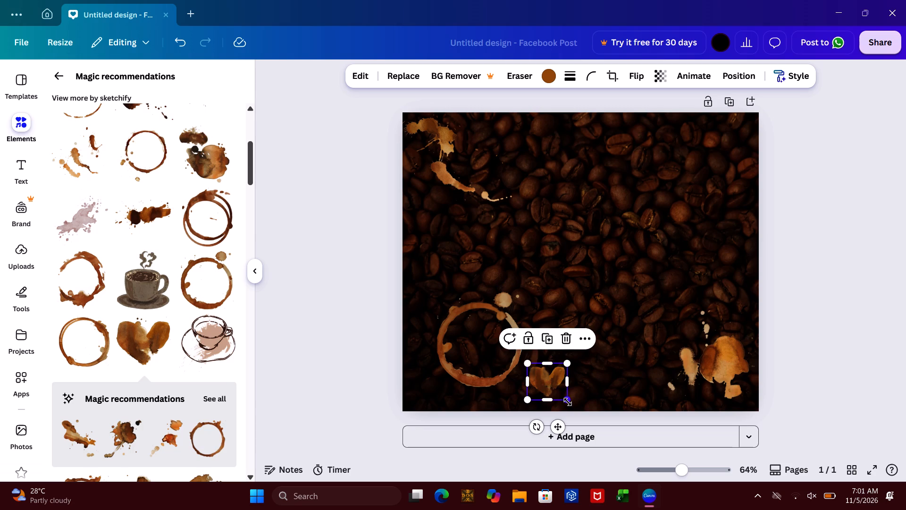
pyautogui.moveTo(568, 402); pyautogui.dragTo(554, 395)
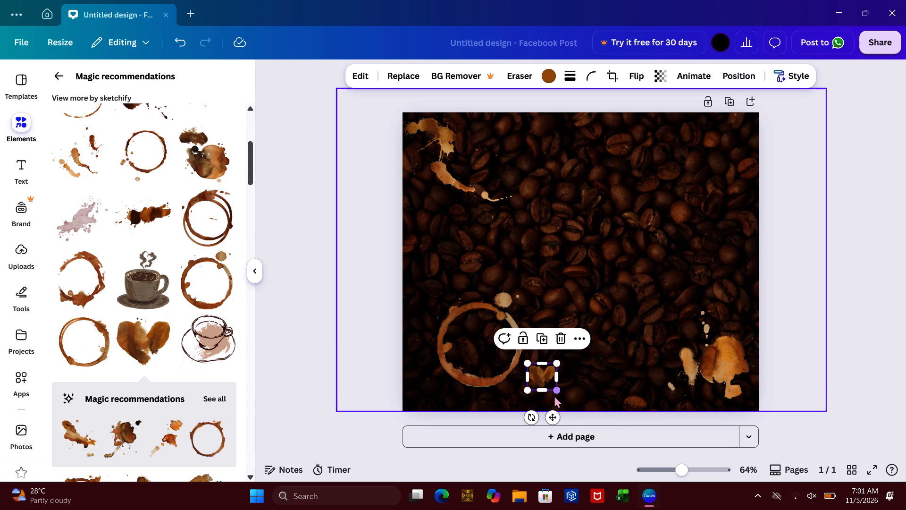
pyautogui.click(781, 265)
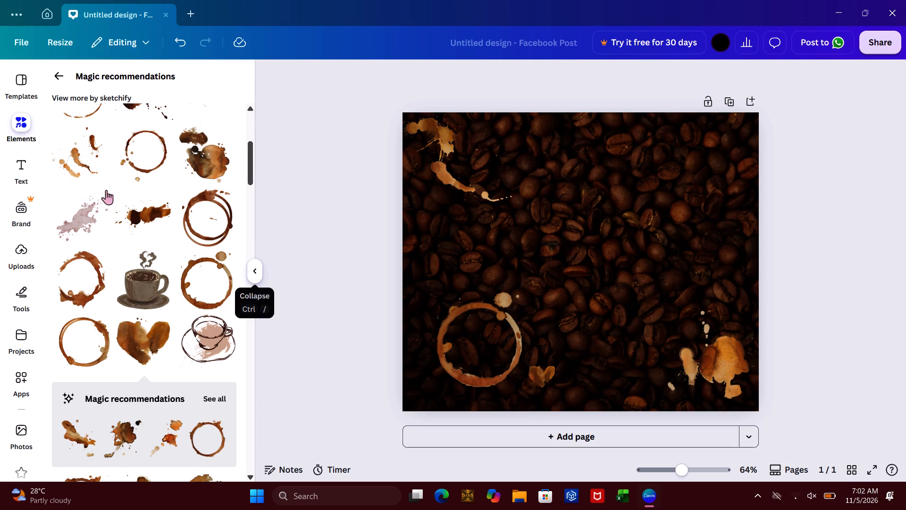
# Leave the stain recommendations and search the elements library for "coffe brand".
pyautogui.click(59, 70)
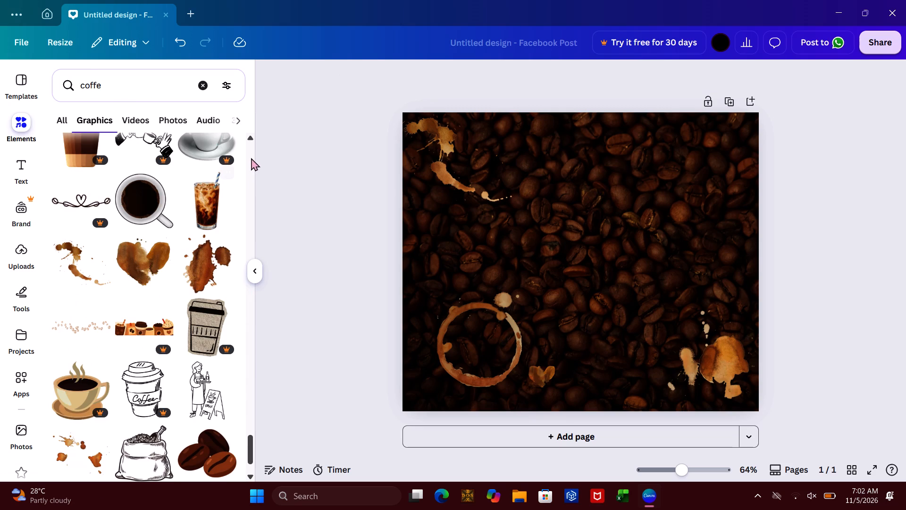
pyautogui.tripleClick(250, 134)
pyautogui.click(250, 134)
pyautogui.tripleClick(250, 134)
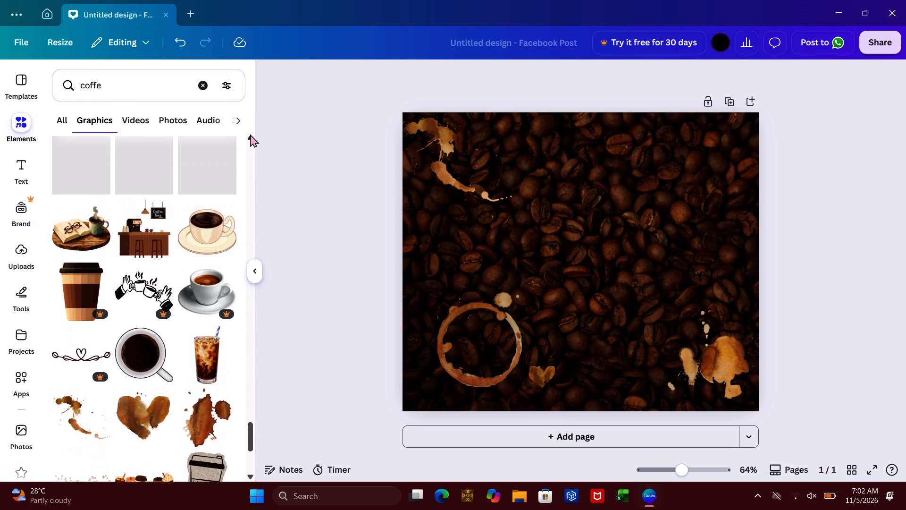
pyautogui.doubleClick(250, 134)
pyautogui.tripleClick(250, 134)
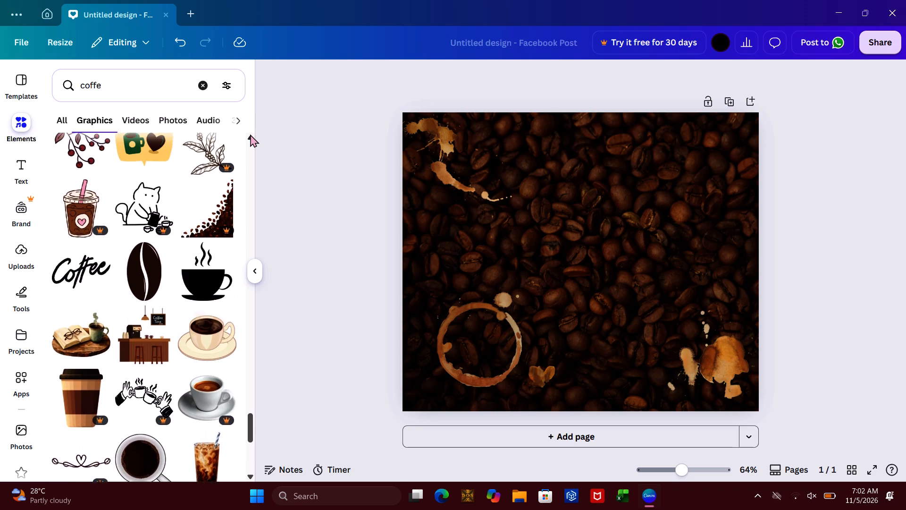
pyautogui.doubleClick(250, 134)
pyautogui.click(192, 82)
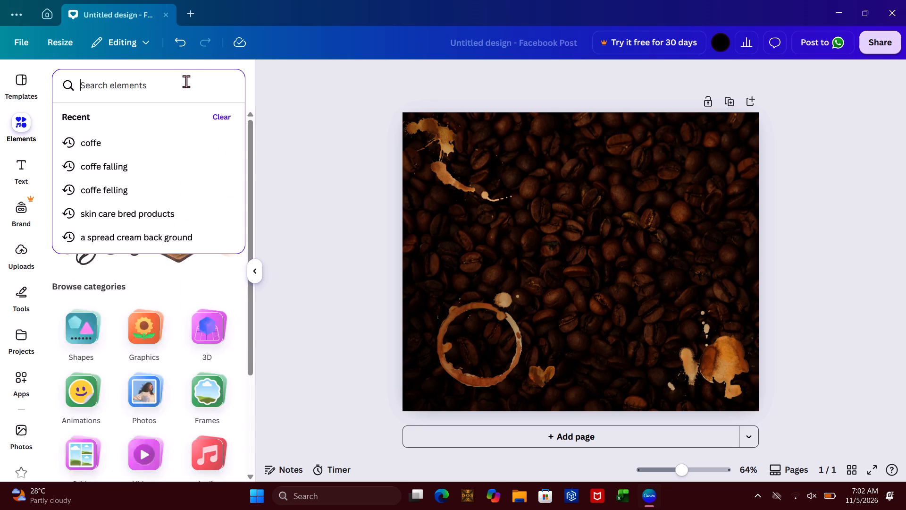
pyautogui.moveTo(173, 78); pyautogui.dragTo(201, 42)
pyautogui.press('c')
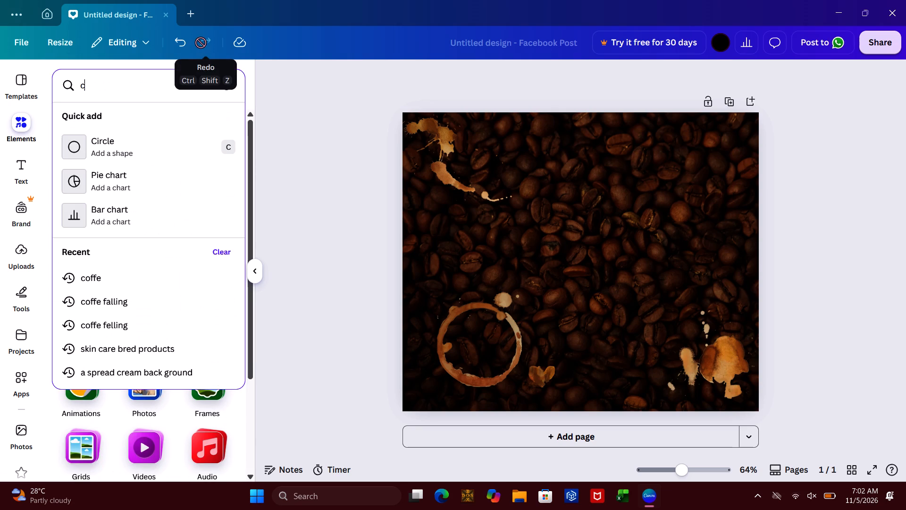
pyautogui.write('offe')
pyautogui.press('space')
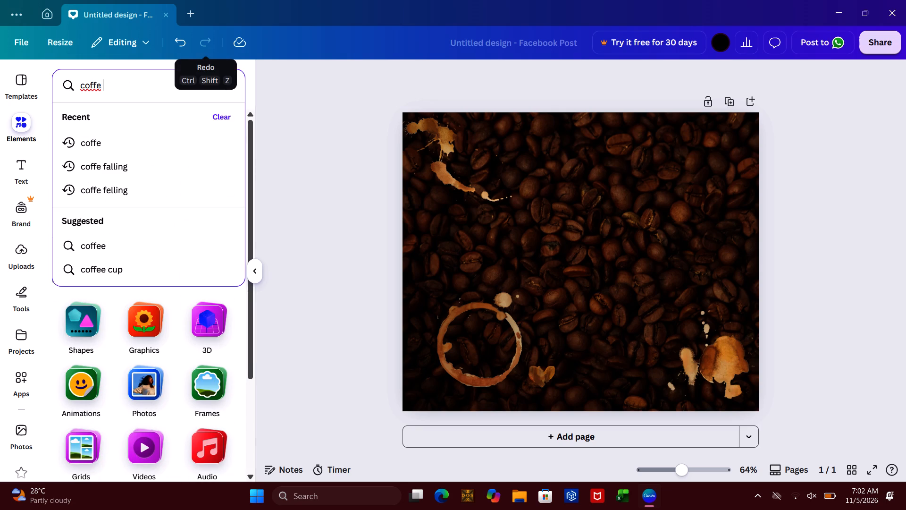
pyautogui.write('brand')
pyautogui.press('space')
pyautogui.press('Return')
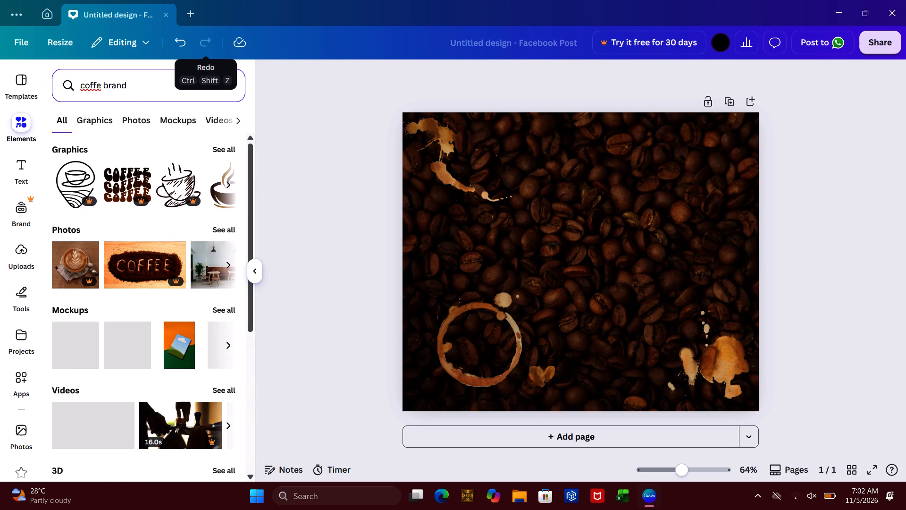
# Look through the photo results and the graphics results for a suitable coffee visual.
pyautogui.click(226, 223)
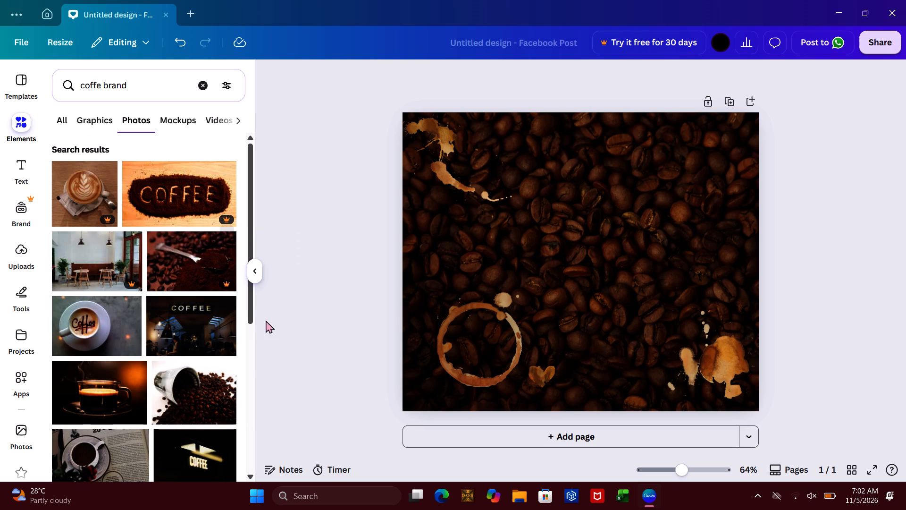
pyautogui.click(252, 340)
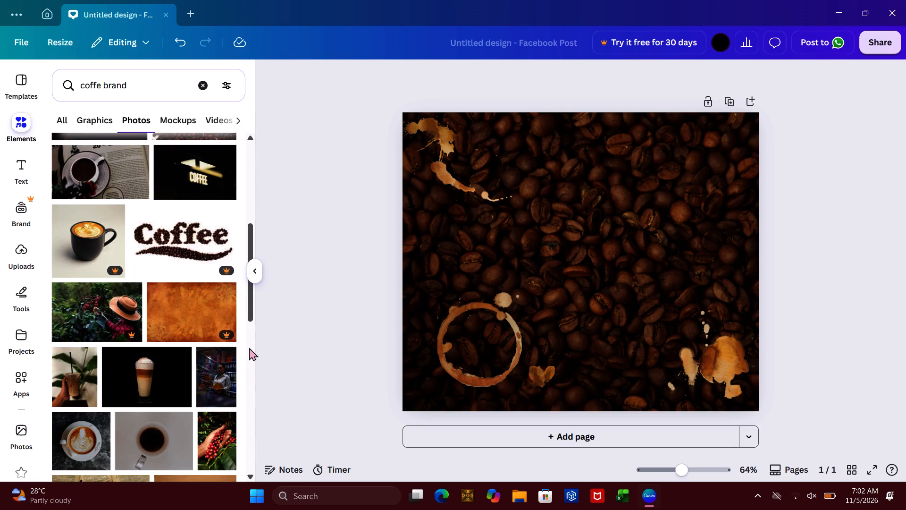
pyautogui.click(249, 348)
pyautogui.click(98, 116)
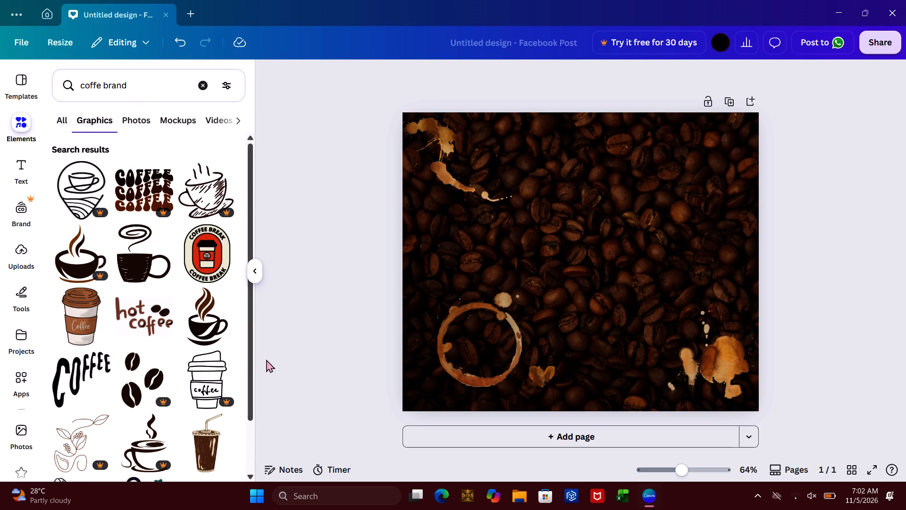
pyautogui.click(252, 427)
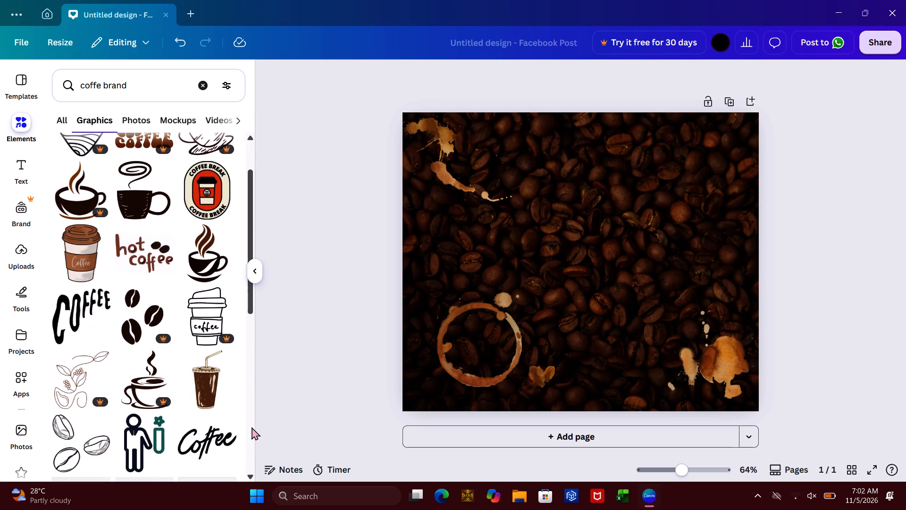
pyautogui.click(252, 427)
pyautogui.click(250, 460)
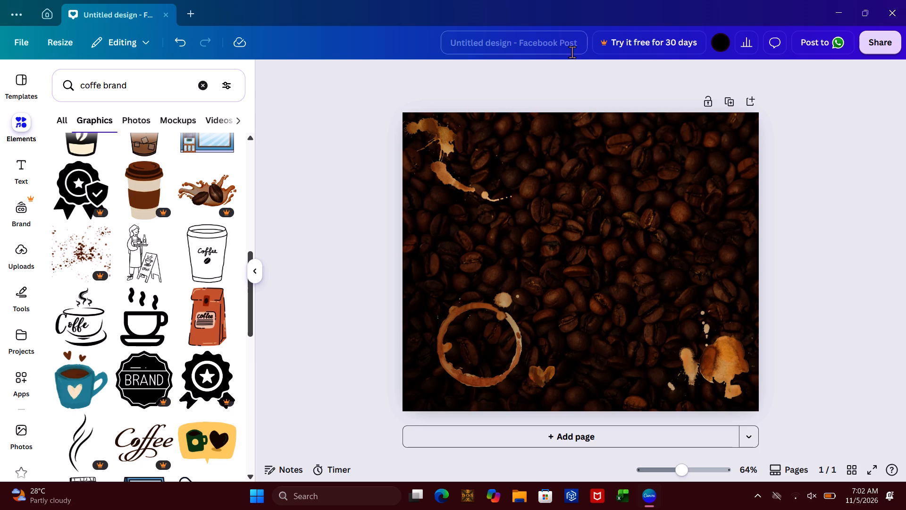
pyautogui.click(445, 504)
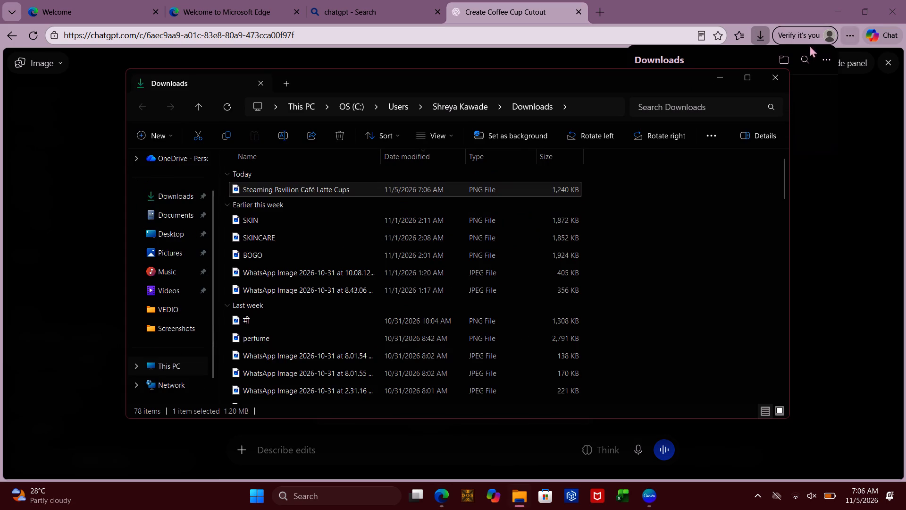
# Close the downloads folder, switch to the Facebook post design in Canva and start uploading the downloaded coffee cups image.
pyautogui.click(784, 77)
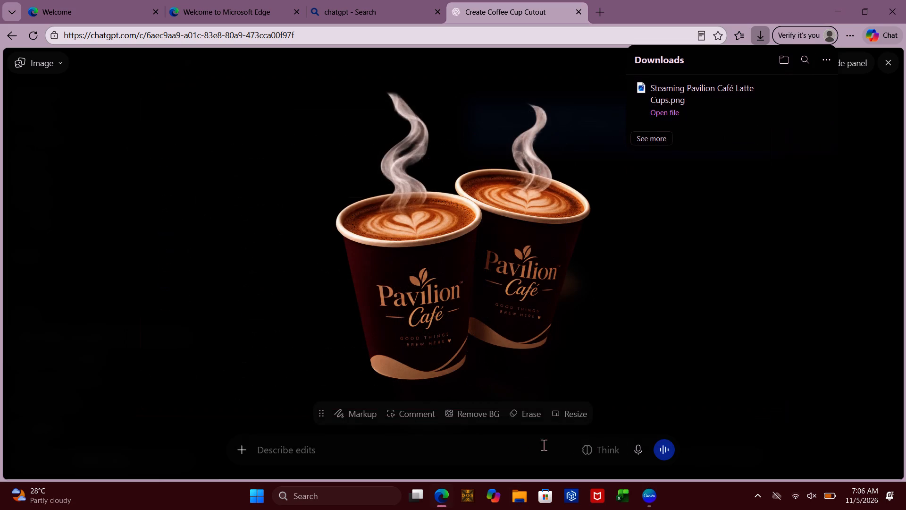
pyautogui.click(659, 505)
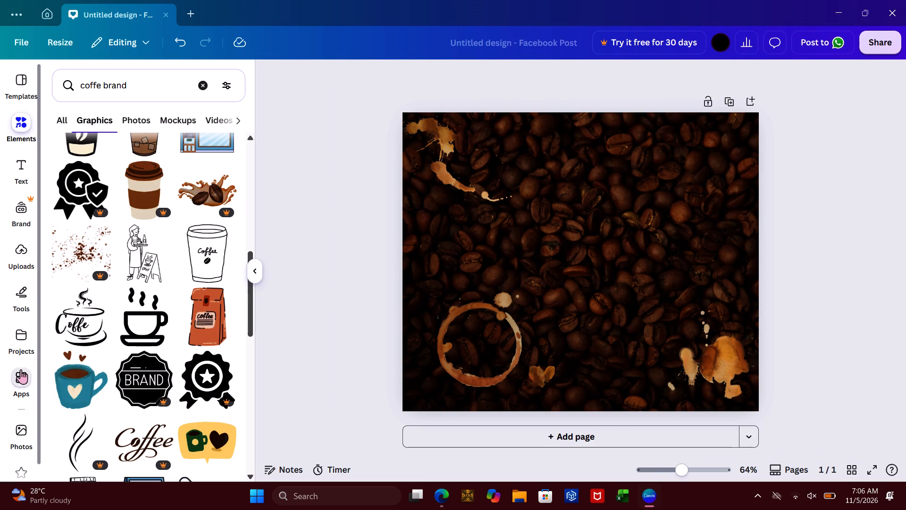
pyautogui.click(13, 271)
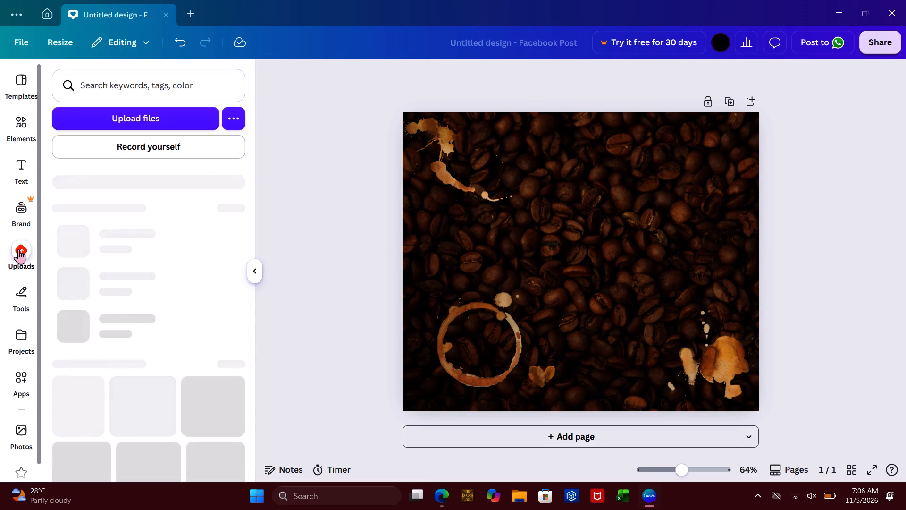
pyautogui.click(159, 110)
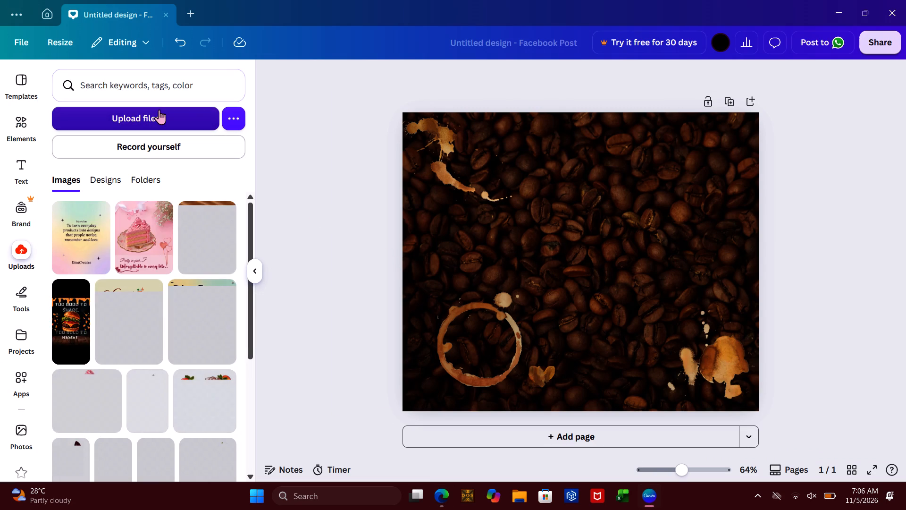
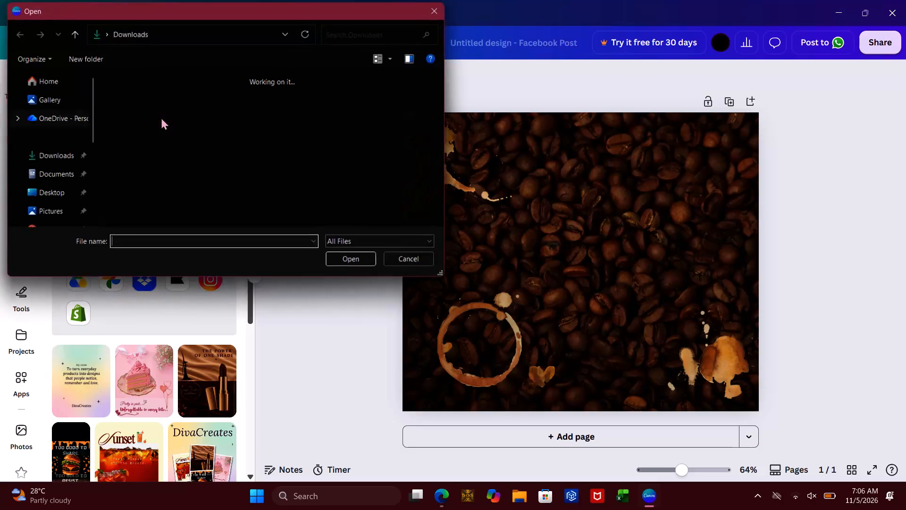
# Upload the downloaded image of the two steaming coffee cups from the Downloads folder into the design's uploads.
pyautogui.click(62, 99)
pyautogui.click(61, 87)
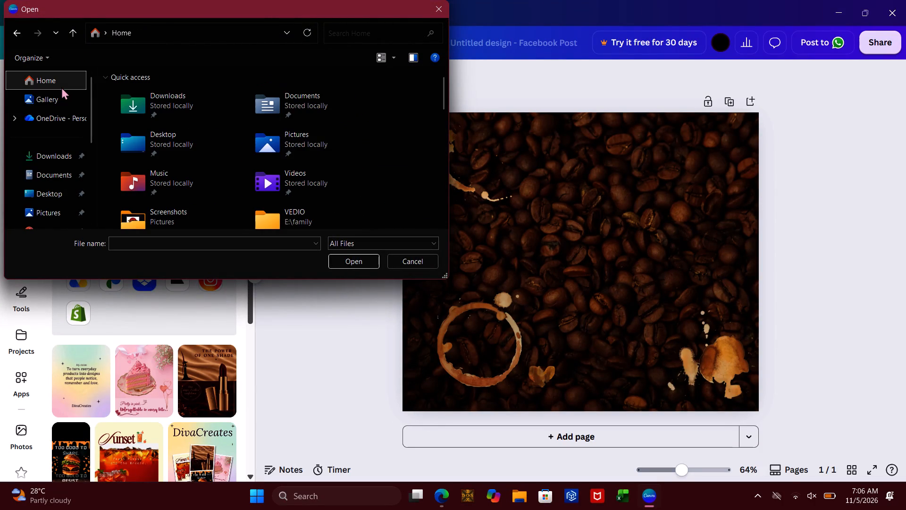
pyautogui.click(168, 103)
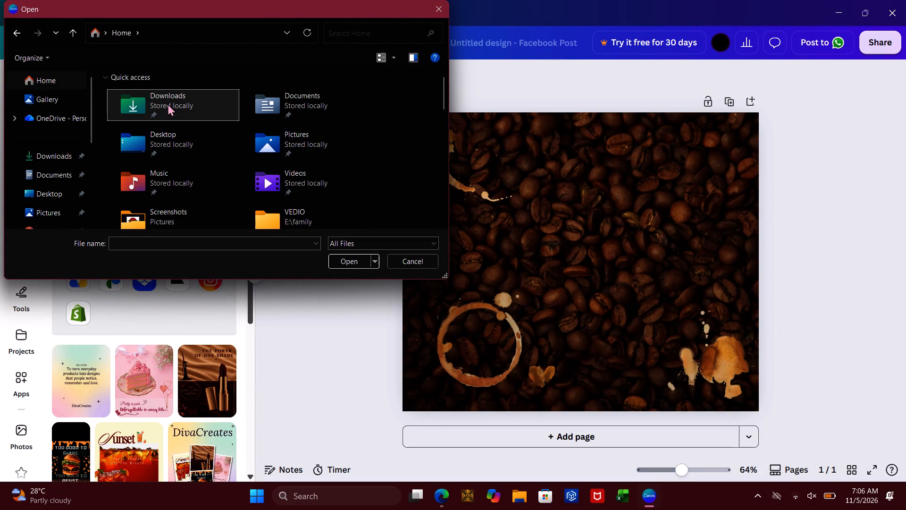
pyautogui.click(168, 103)
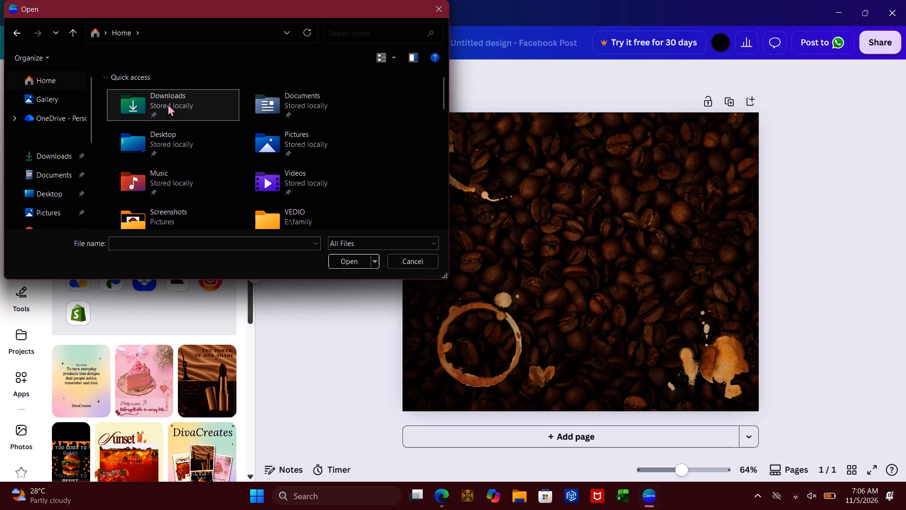
pyautogui.click(168, 103)
pyautogui.doubleClick(155, 106)
pyautogui.doubleClick(138, 120)
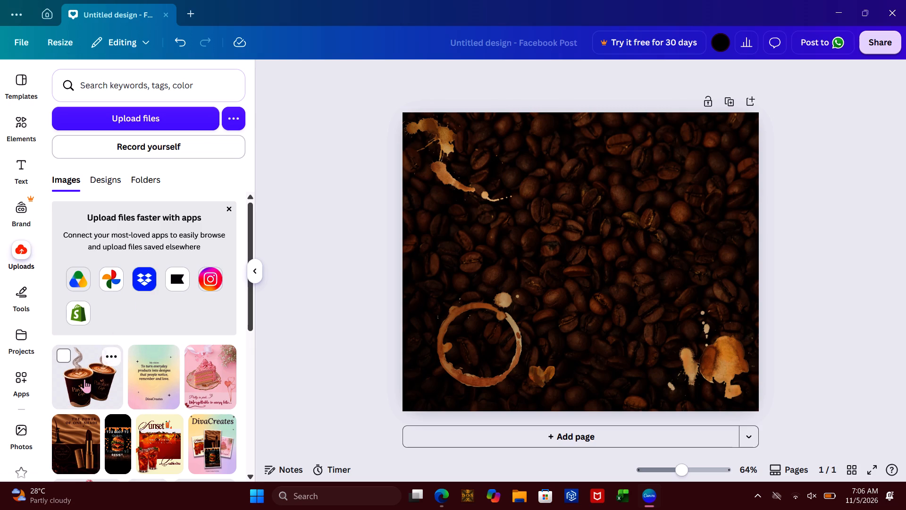
# Add the uploaded image of the two steaming coffee cups to the page and size it to about 650 by 594.
pyautogui.click(84, 379)
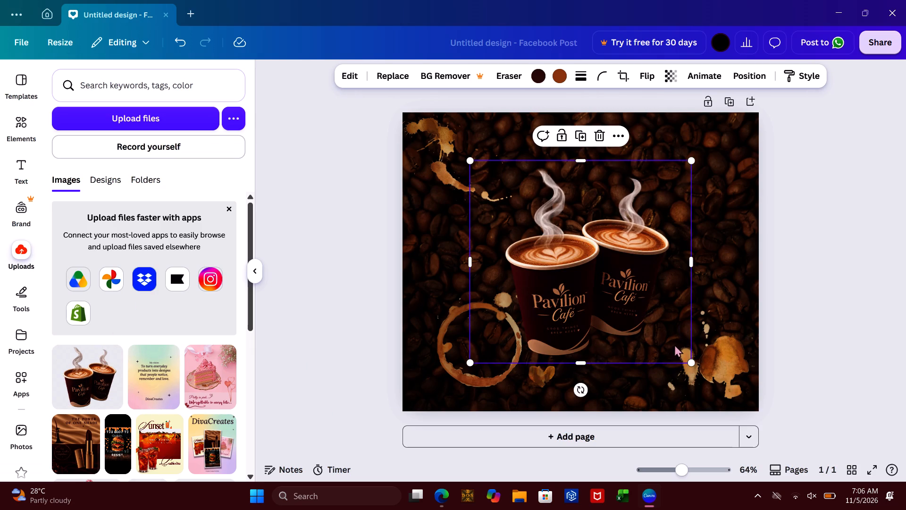
pyautogui.click(688, 360)
pyautogui.moveTo(688, 360); pyautogui.dragTo(668, 346)
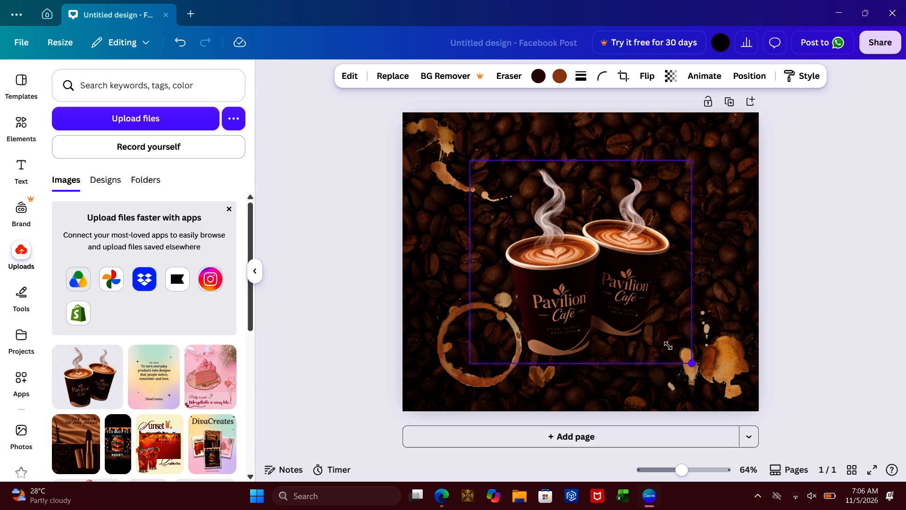
pyautogui.moveTo(668, 346); pyautogui.dragTo(629, 310)
pyautogui.moveTo(570, 238); pyautogui.dragTo(602, 227)
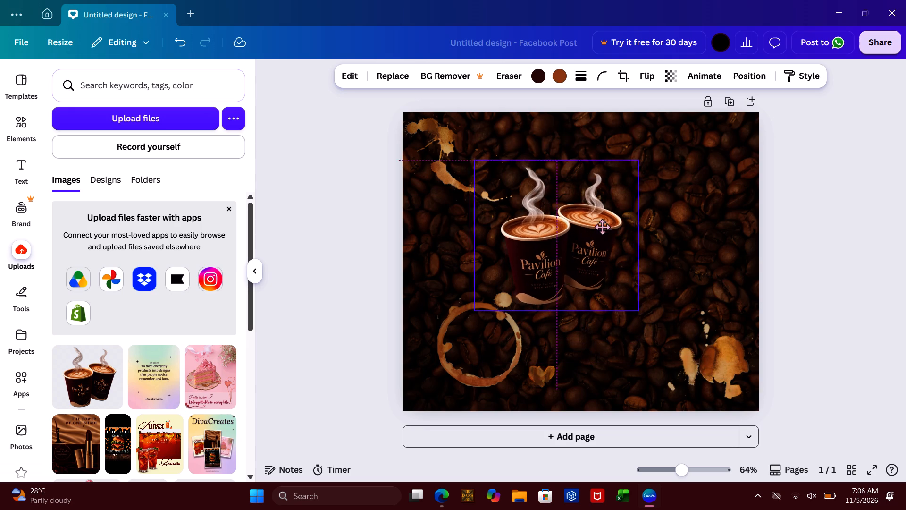
pyautogui.moveTo(602, 227); pyautogui.dragTo(594, 234)
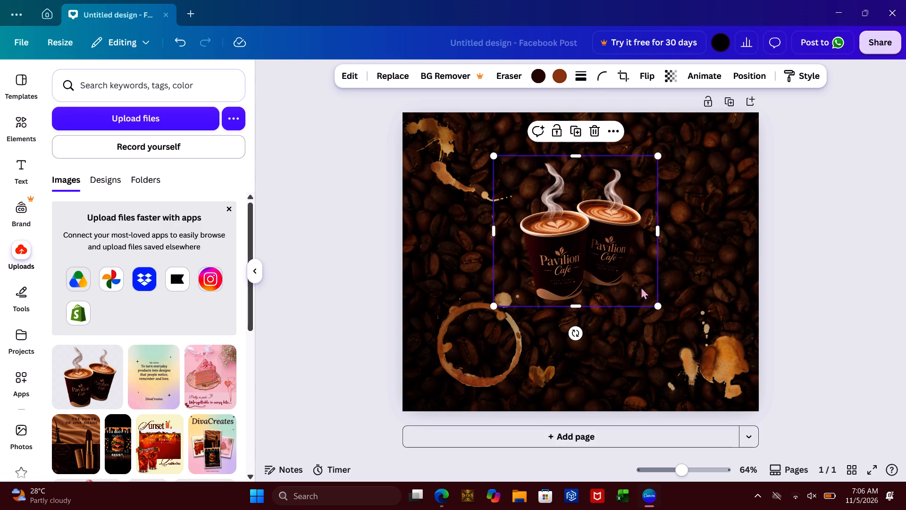
pyautogui.moveTo(659, 305); pyautogui.dragTo(752, 369)
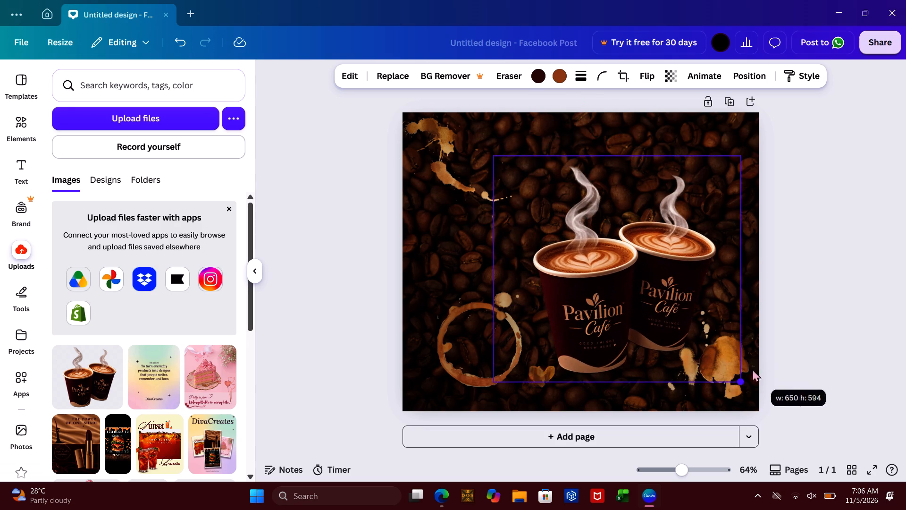
# Position the coffee cups in the upper right area of the page, with the image frame along the page's top edge.
pyautogui.moveTo(601, 265); pyautogui.dragTo(554, 229)
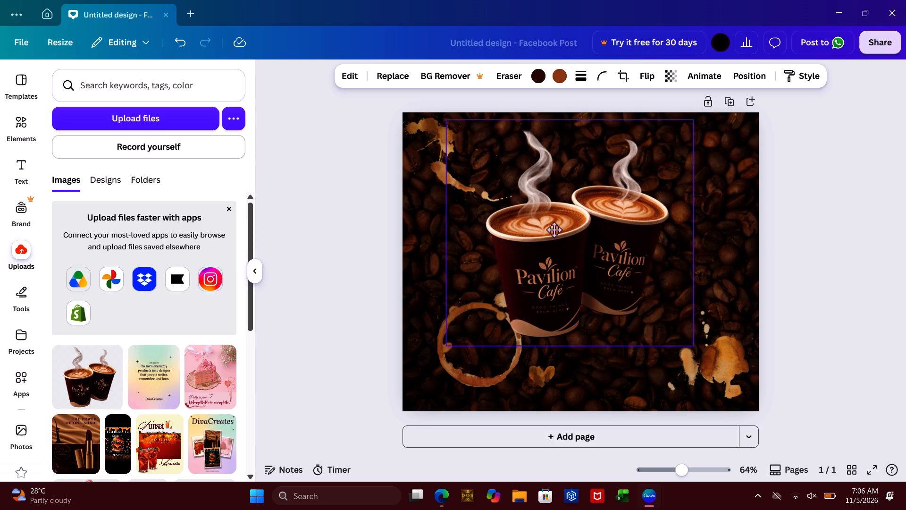
pyautogui.moveTo(554, 229); pyautogui.dragTo(571, 229)
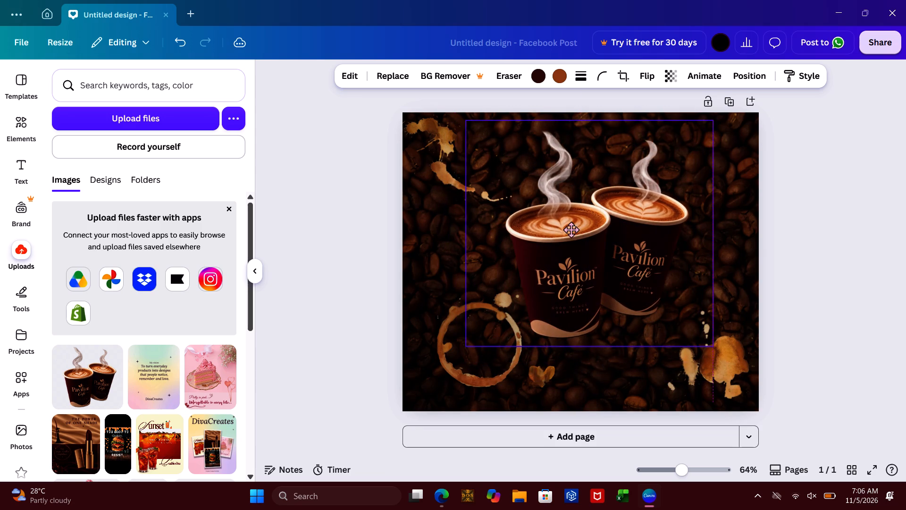
pyautogui.moveTo(571, 229); pyautogui.dragTo(580, 227)
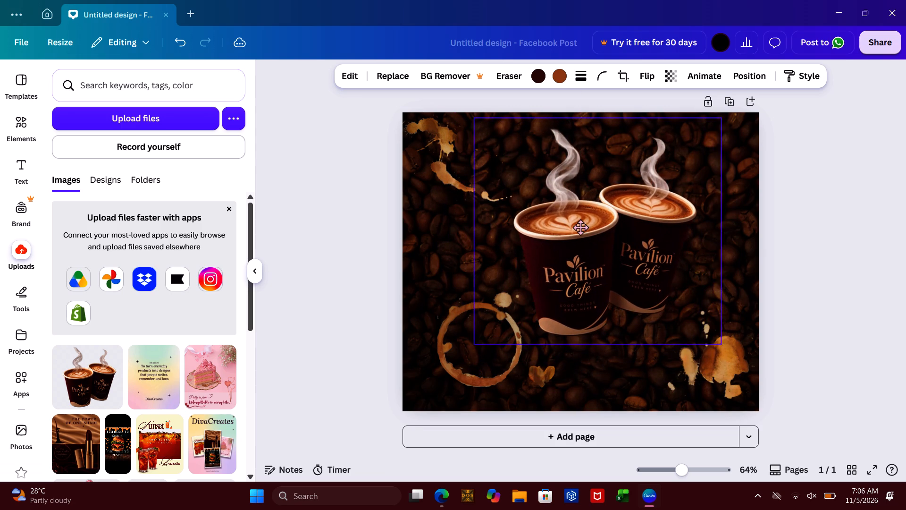
pyautogui.moveTo(580, 227); pyautogui.dragTo(602, 222)
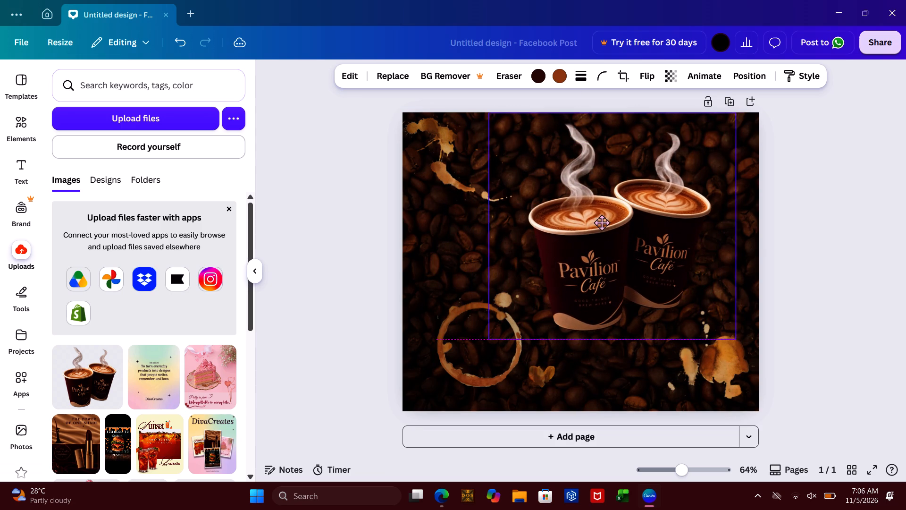
pyautogui.moveTo(602, 222); pyautogui.dragTo(604, 221)
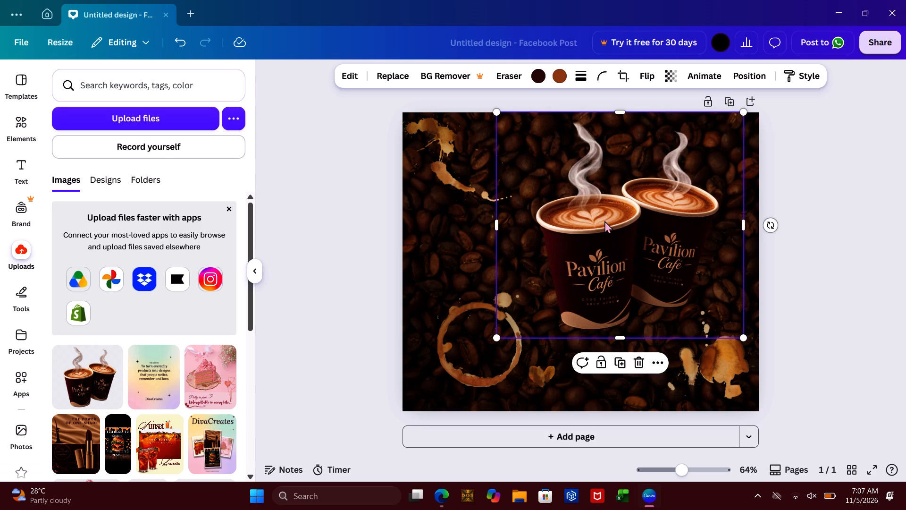
pyautogui.click(810, 212)
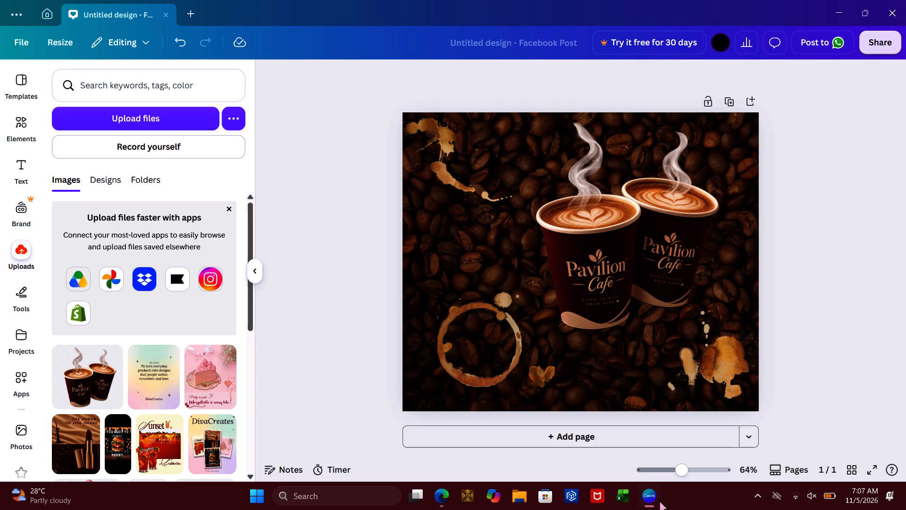
pyautogui.click(9, 170)
pyautogui.click(129, 113)
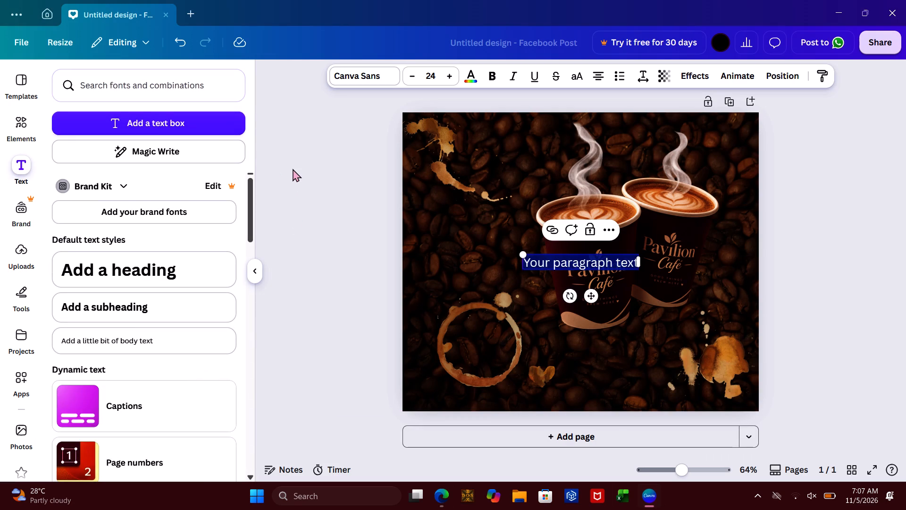
pyautogui.hotkey('ctrl', 'v')
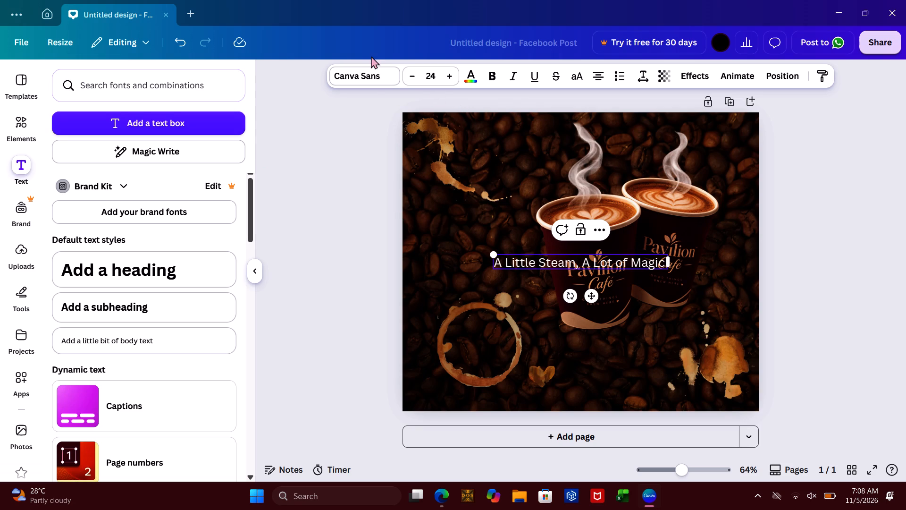
# Try several handwriting fonts on the slogan, including Playwrite US Modern, Marelle 2, Leckerli One, Beth Ellen and Apricots, and settle on Brittany.
pyautogui.click(376, 68)
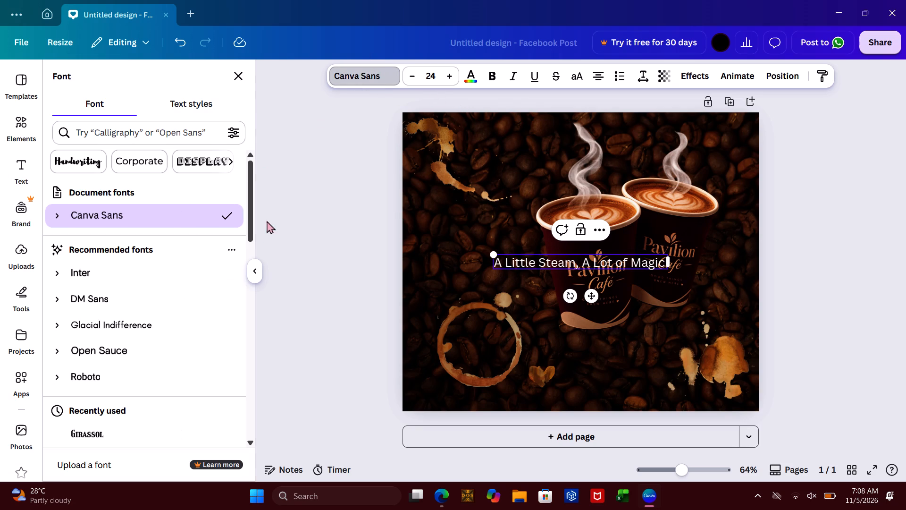
pyautogui.click(88, 153)
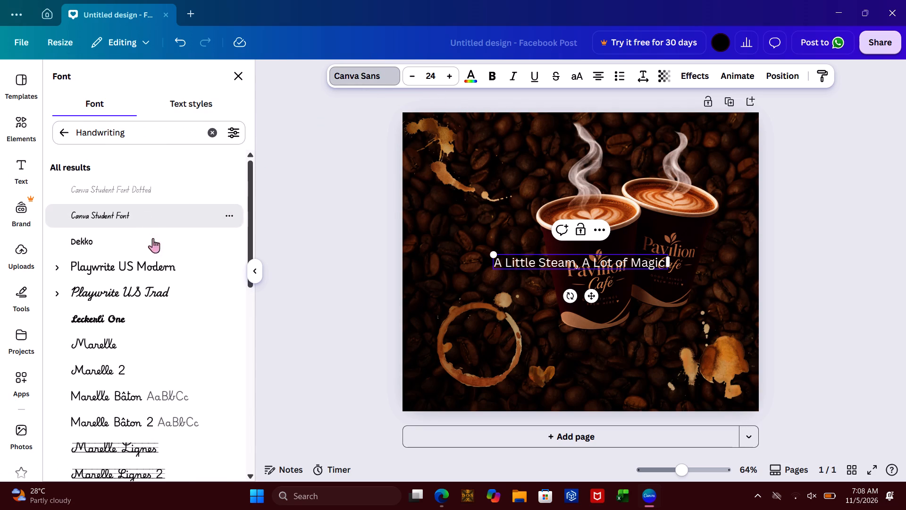
pyautogui.click(147, 278)
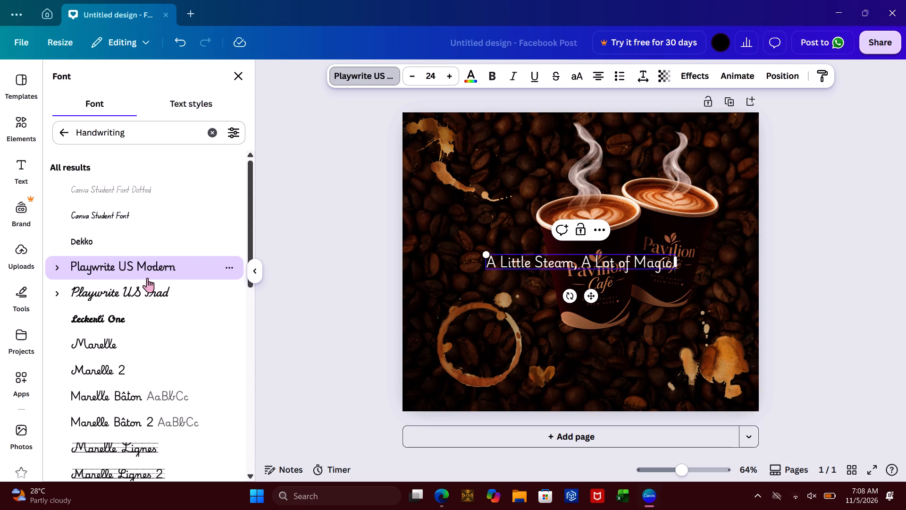
pyautogui.click(145, 381)
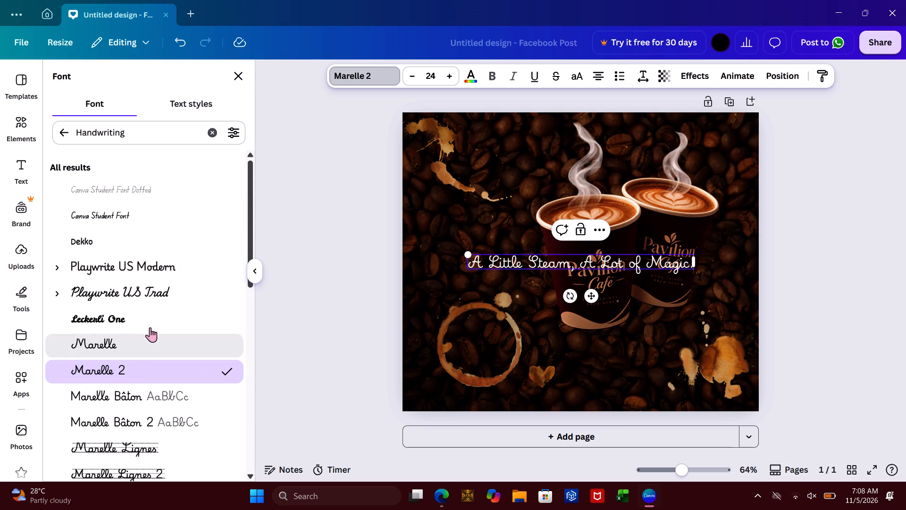
pyautogui.click(151, 324)
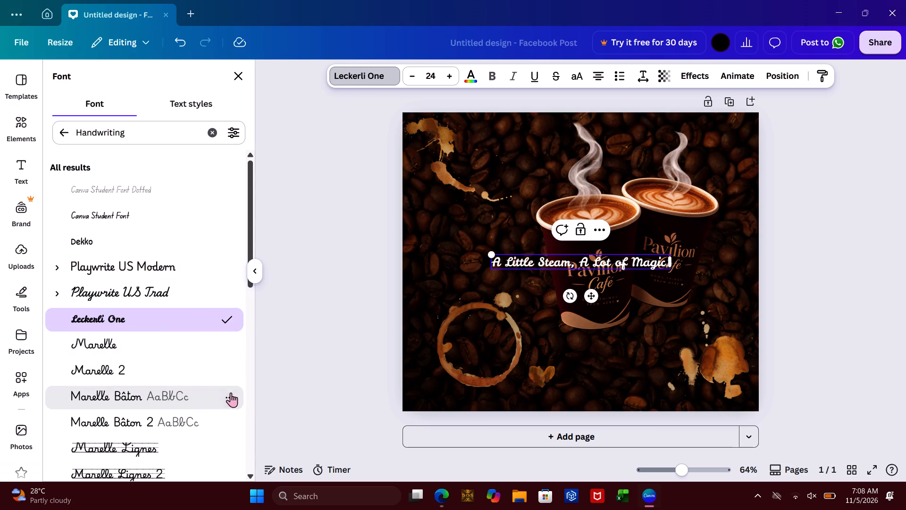
pyautogui.click(250, 397)
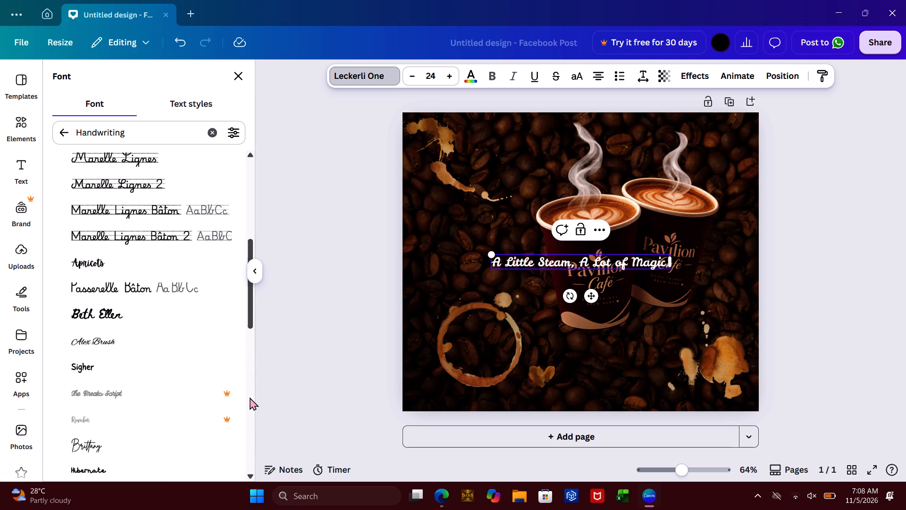
pyautogui.click(174, 307)
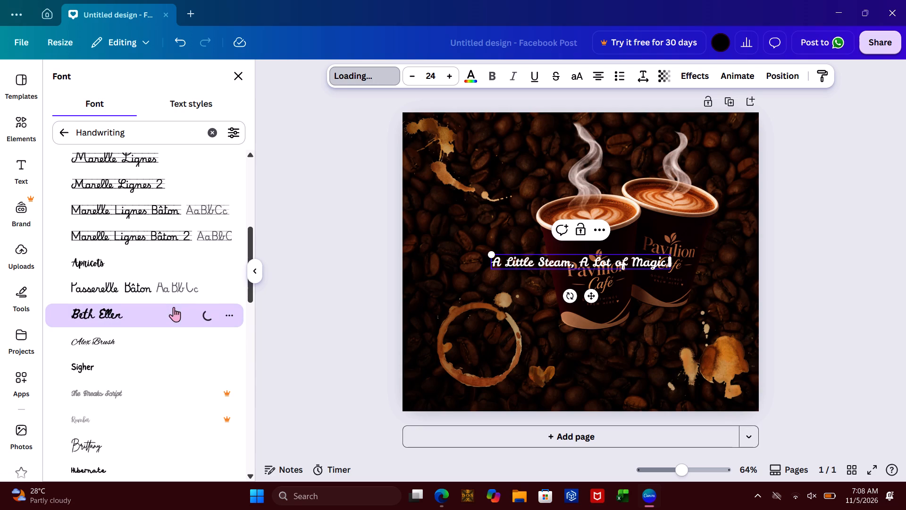
pyautogui.click(176, 293)
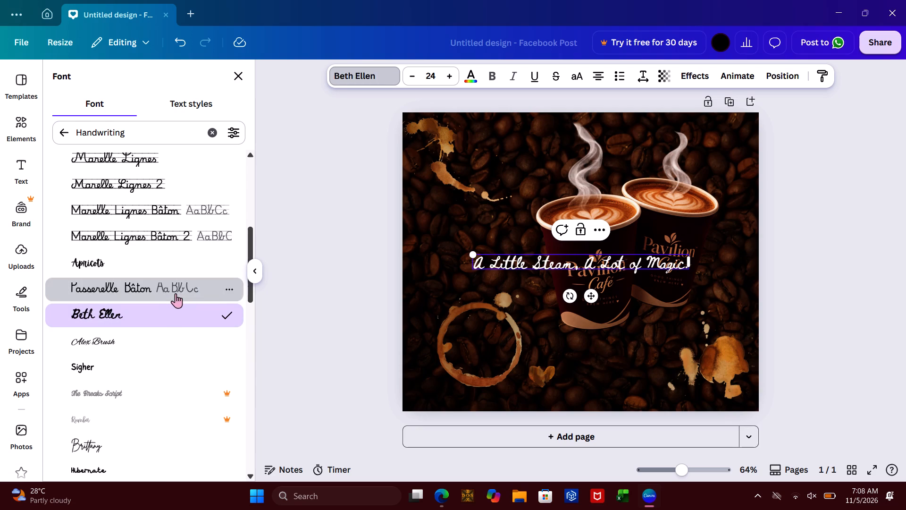
pyautogui.click(173, 265)
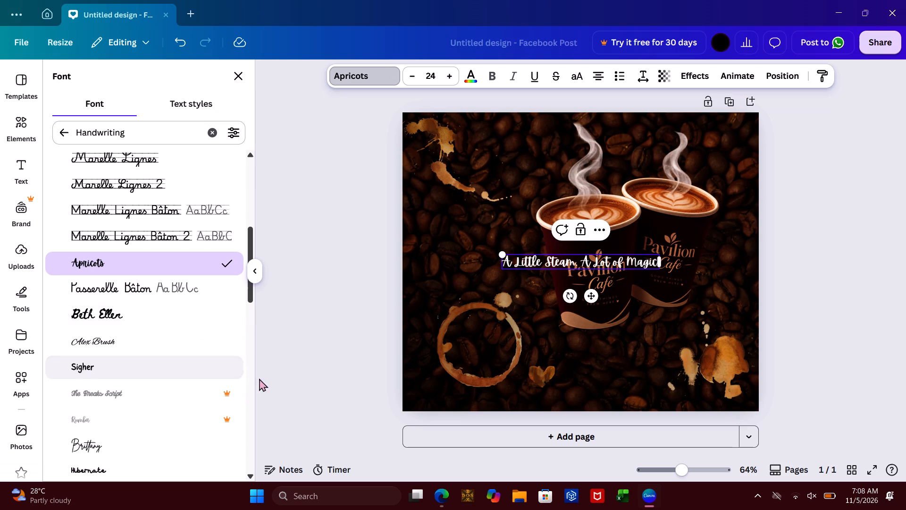
pyautogui.click(201, 452)
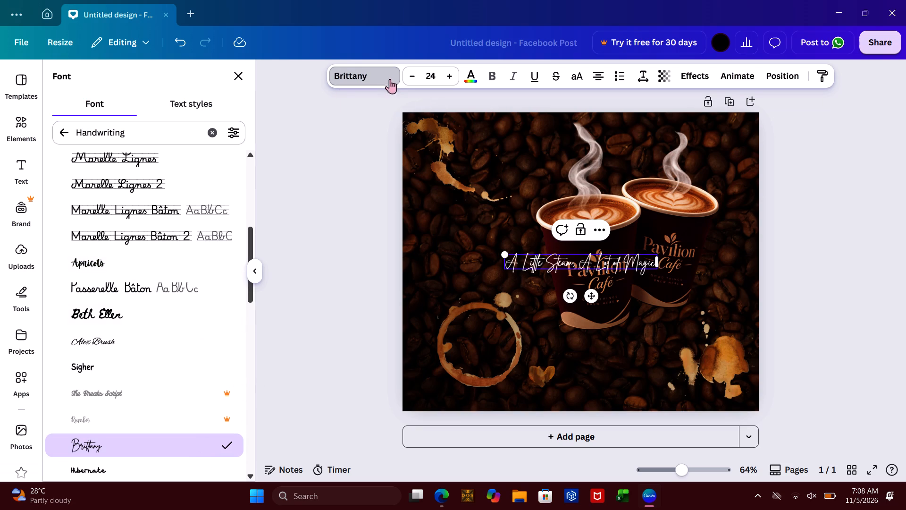
# Set the slogan's font size to 37.
pyautogui.tripleClick(447, 76)
pyautogui.tripleClick(447, 76)
pyautogui.click(447, 76)
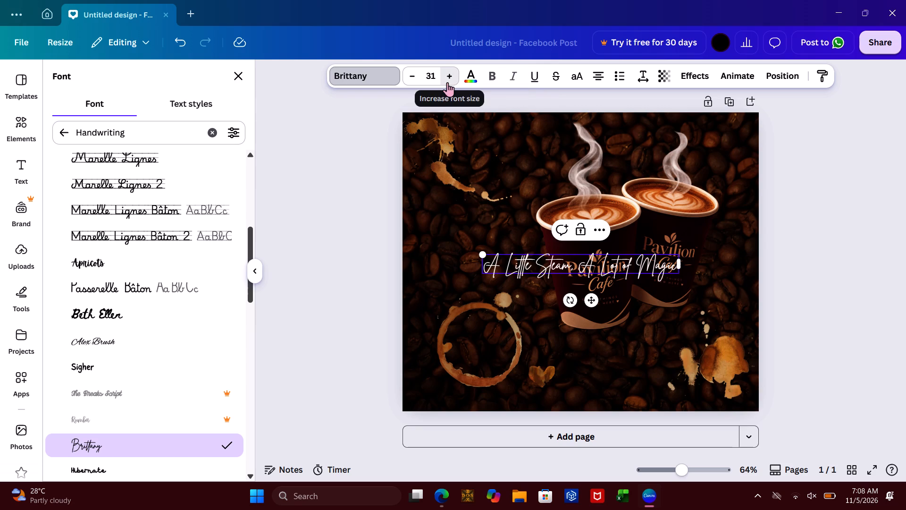
pyautogui.tripleClick(447, 82)
pyautogui.tripleClick(447, 82)
pyautogui.doubleClick(447, 82)
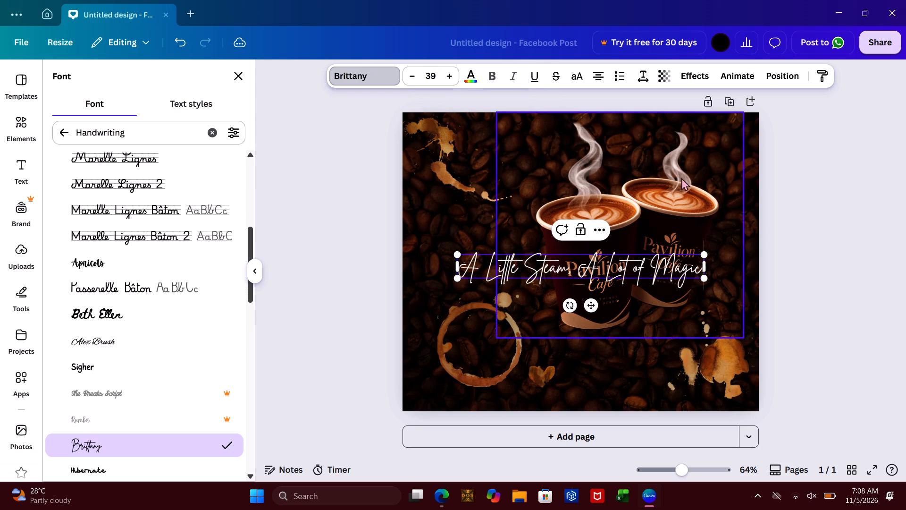
pyautogui.click(407, 74)
pyautogui.click(407, 74)
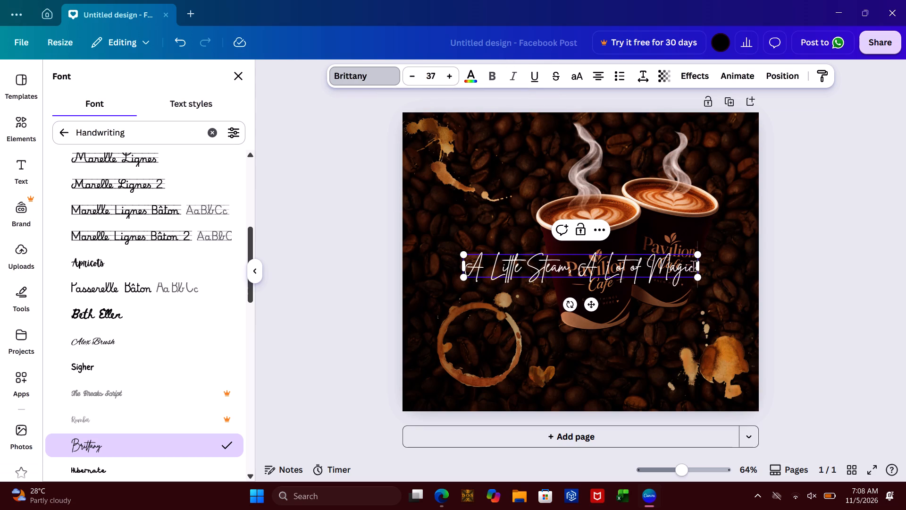
# Narrow the slogan's text box so that the slogan wraps onto two lines.
pyautogui.moveTo(700, 264); pyautogui.dragTo(619, 270)
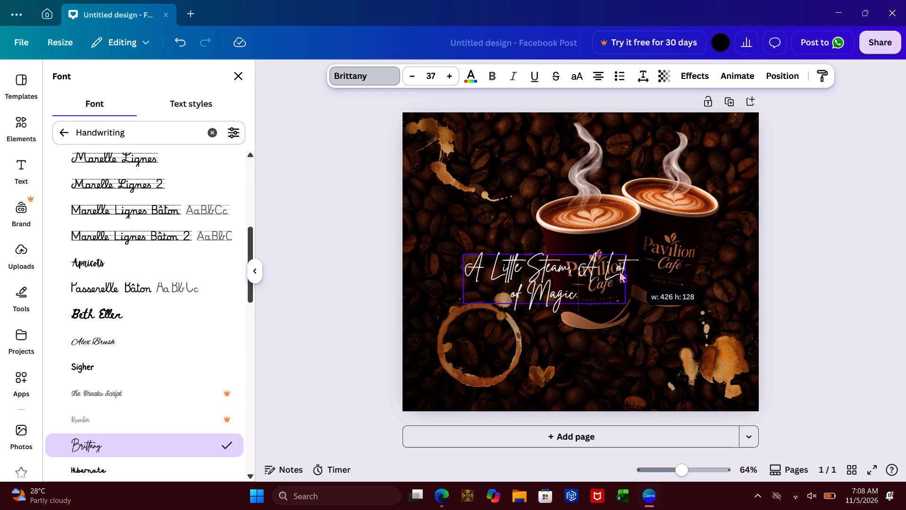
pyautogui.moveTo(619, 270); pyautogui.dragTo(638, 270)
pyautogui.click(724, 164)
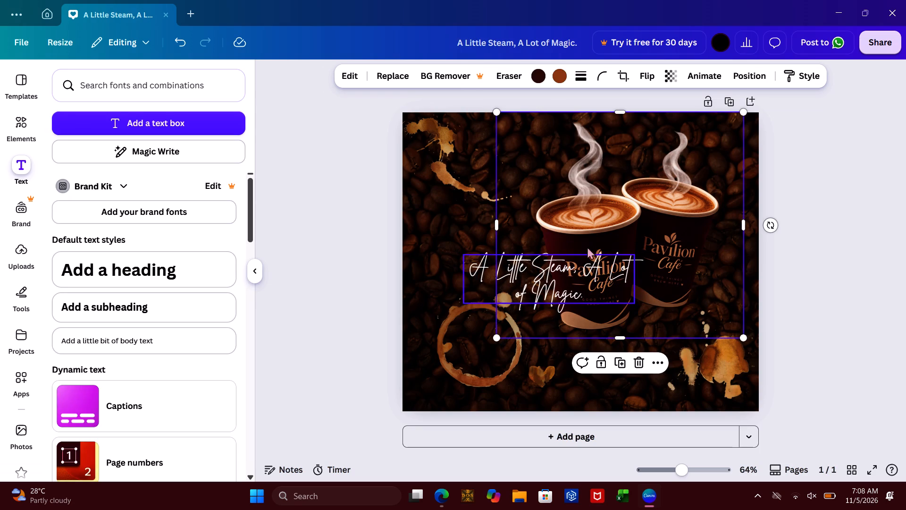
pyautogui.click(485, 231)
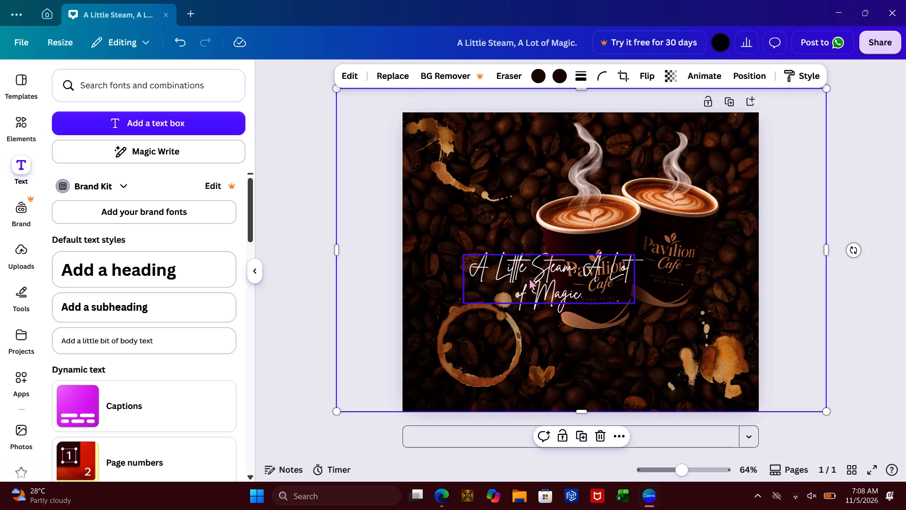
# Move the slogan onto the coffee-ring stain in the design's lower-left area and scale it down to font size 23.
pyautogui.moveTo(529, 278); pyautogui.dragTo(472, 339)
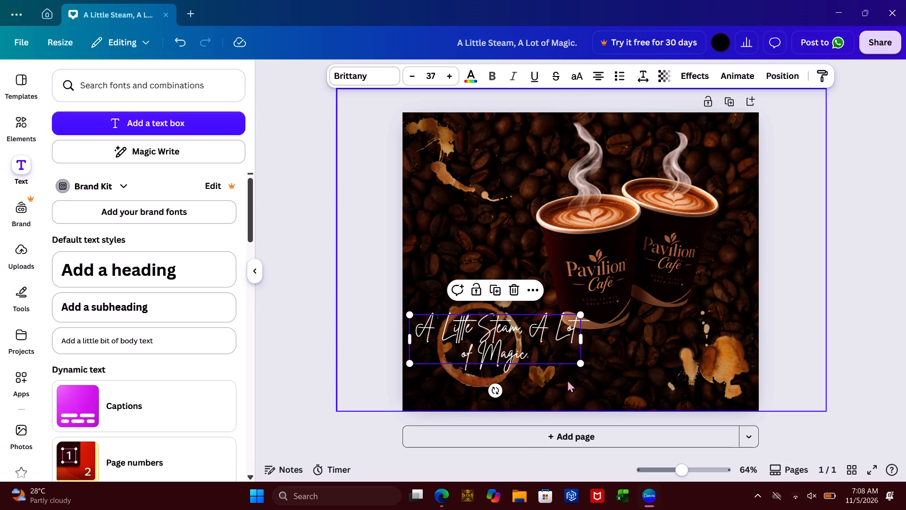
pyautogui.moveTo(581, 367); pyautogui.dragTo(520, 336)
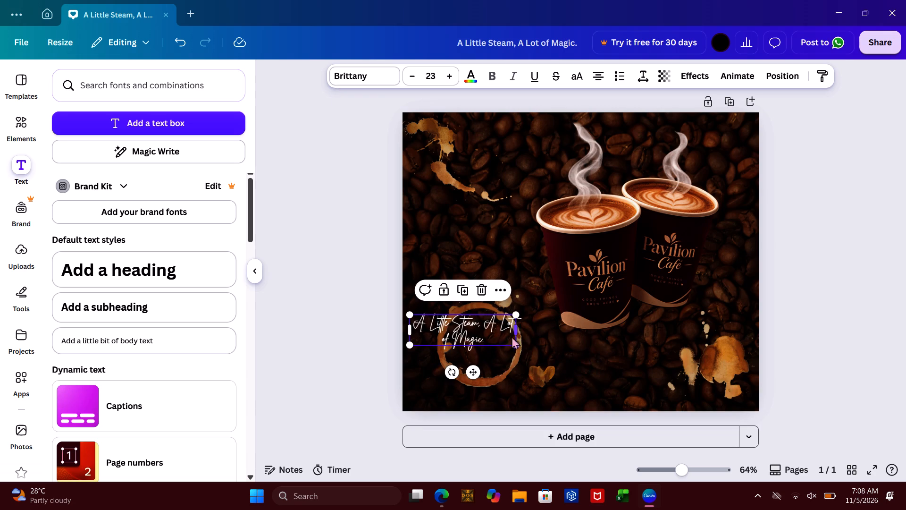
pyautogui.moveTo(496, 335); pyautogui.dragTo(513, 347)
pyautogui.click(740, 312)
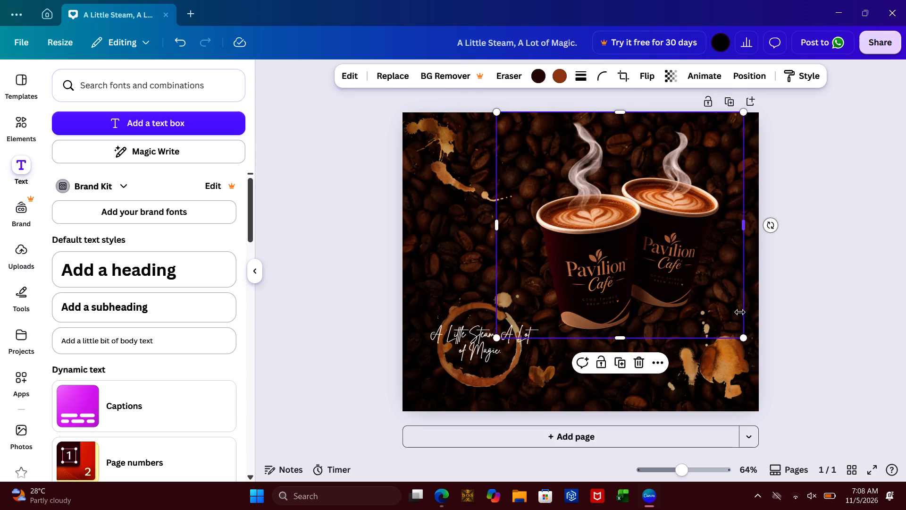
pyautogui.click(797, 296)
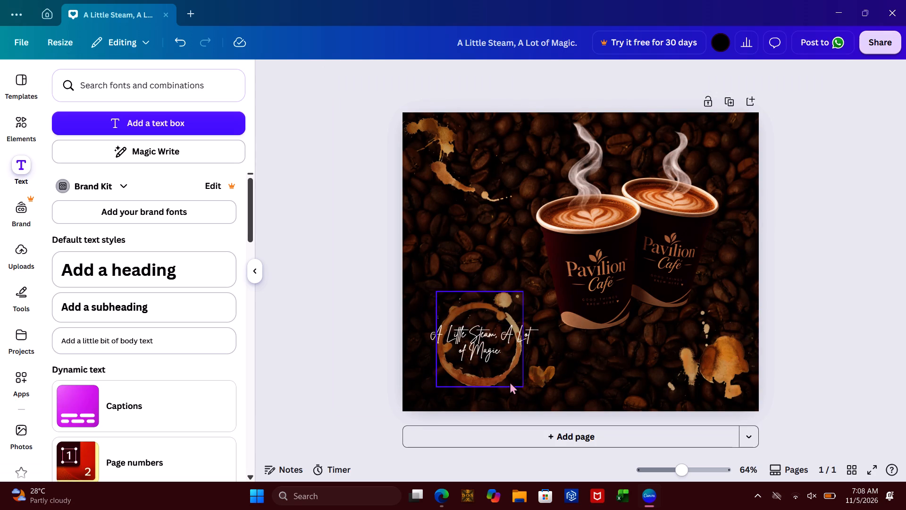
# Set the transparency of the coffee-ring stain behind the slogan to 70.
pyautogui.click(510, 382)
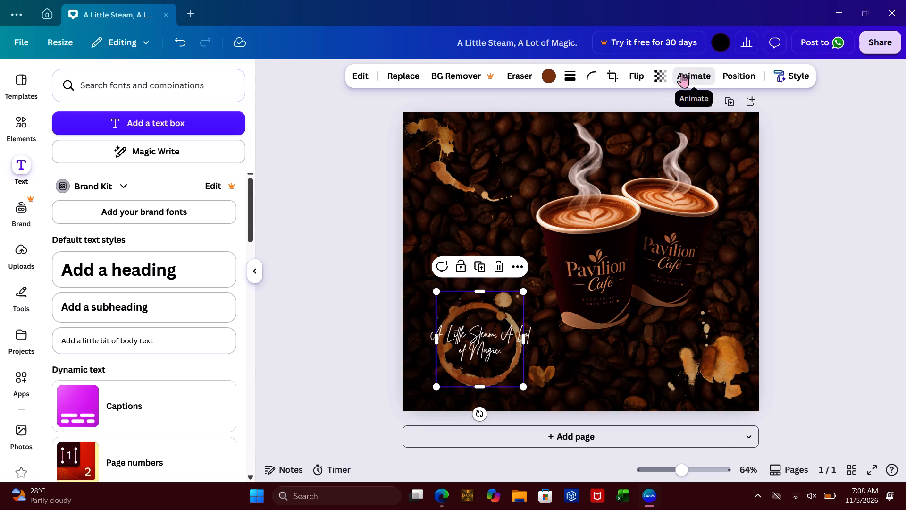
pyautogui.click(664, 75)
pyautogui.click(629, 120)
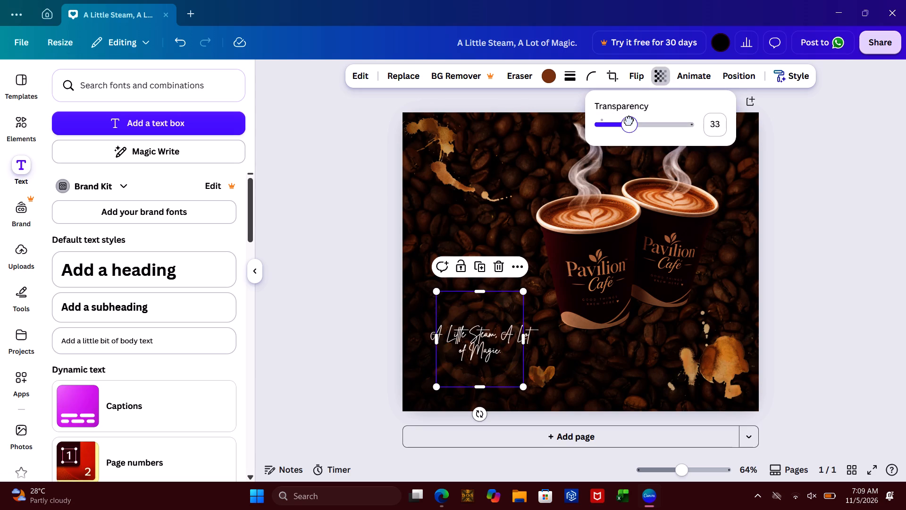
pyautogui.click(646, 119)
pyautogui.click(662, 117)
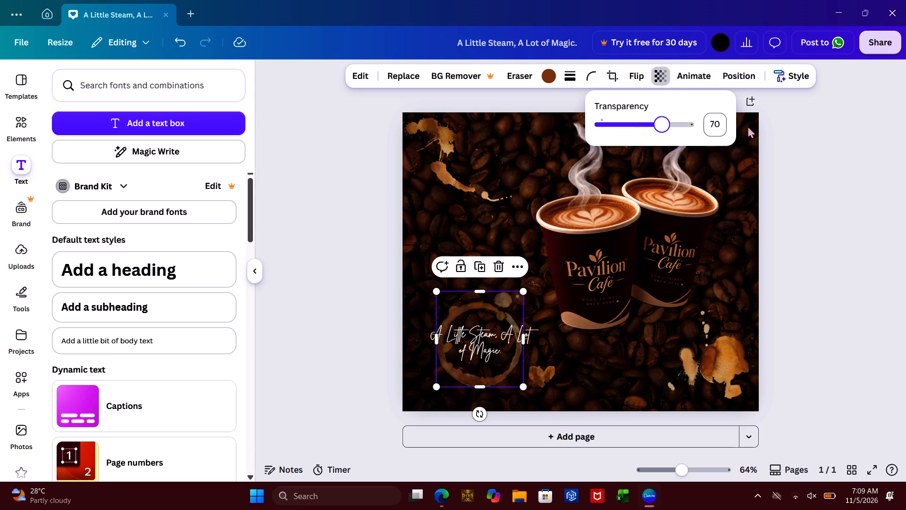
pyautogui.click(774, 167)
pyautogui.click(774, 167)
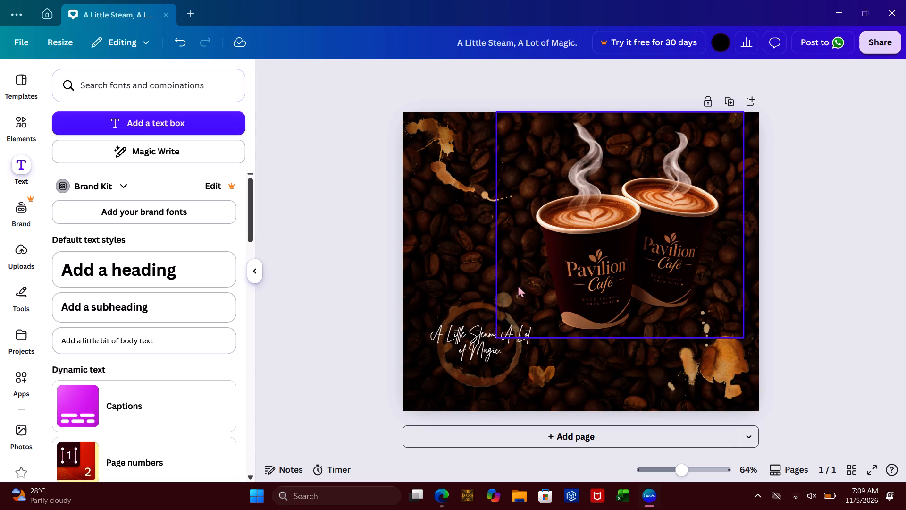
# Enlarge the Pavilion Café cups image and reposition it over the right part of the design.
pyautogui.click(597, 256)
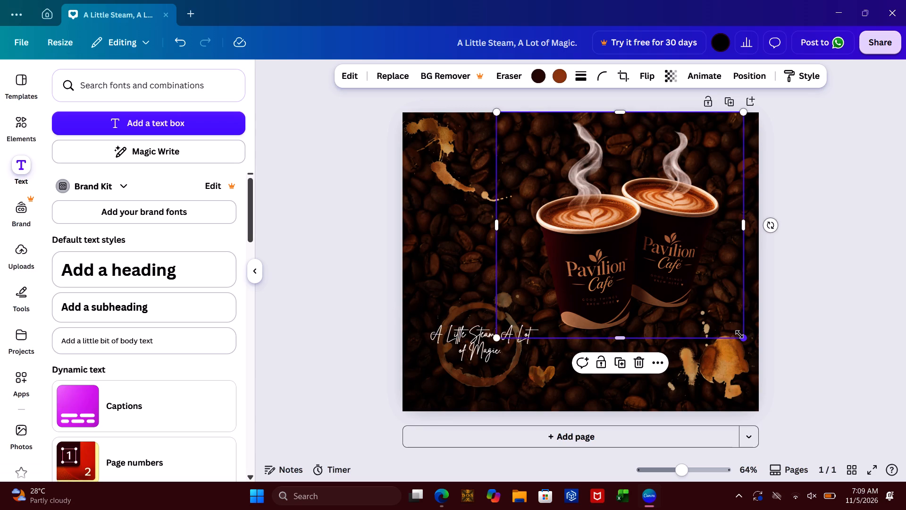
pyautogui.moveTo(739, 334); pyautogui.dragTo(783, 385)
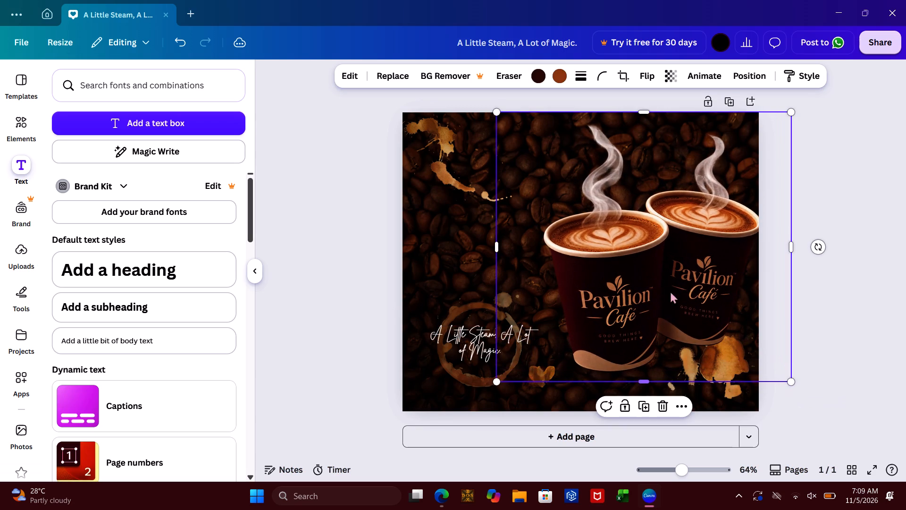
pyautogui.moveTo(645, 274); pyautogui.dragTo(617, 248)
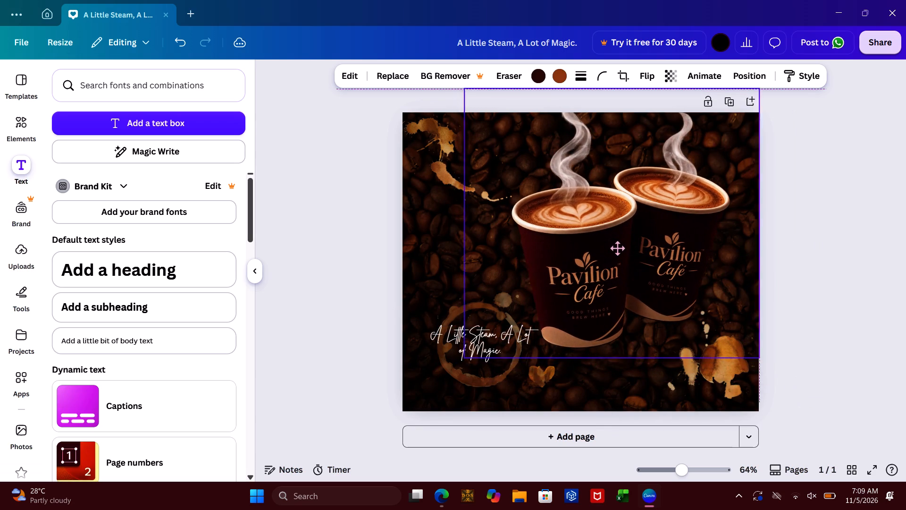
pyautogui.moveTo(617, 248); pyautogui.dragTo(628, 265)
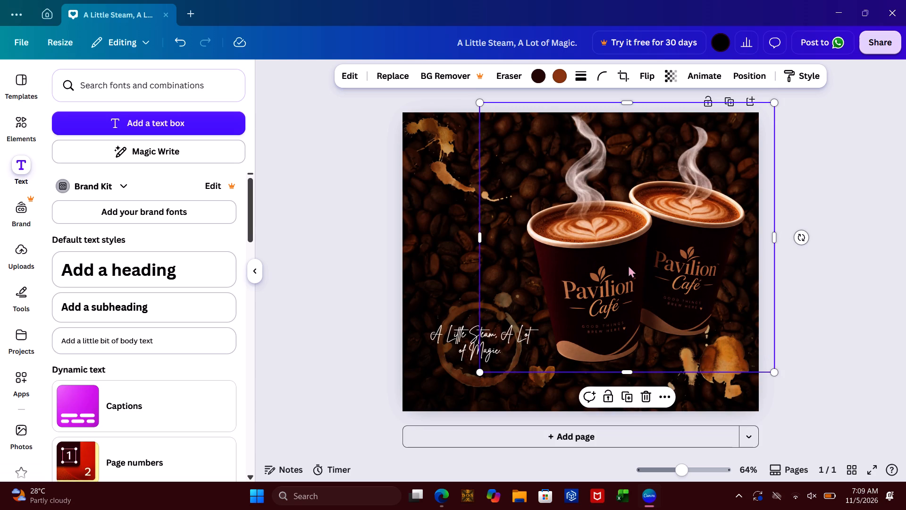
pyautogui.click(835, 221)
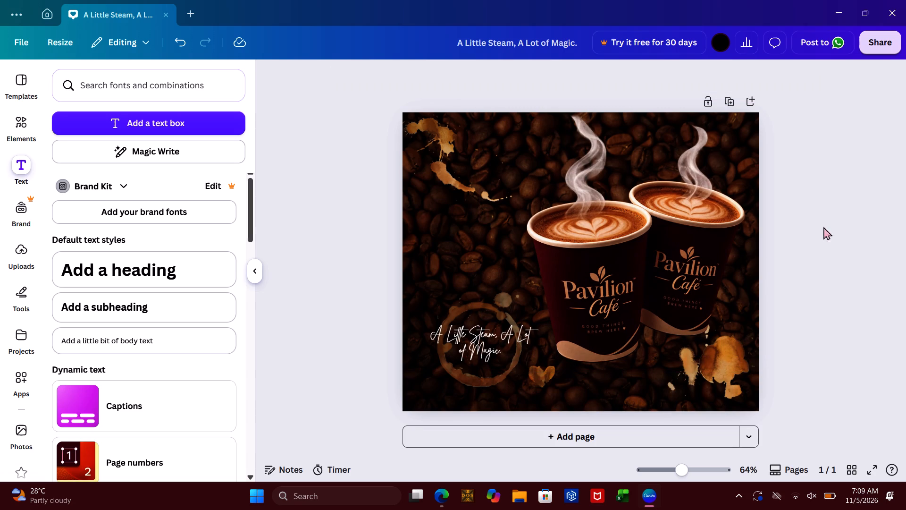
# Move the coffee splash stain below the cups further into the design's lower-right corner, partly past the page edges.
pyautogui.doubleClick(735, 371)
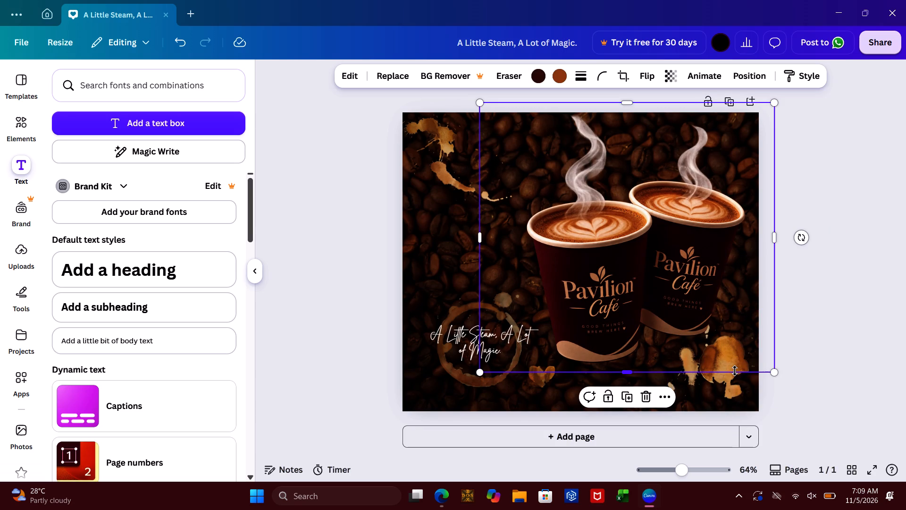
pyautogui.doubleClick(735, 371)
pyautogui.click(791, 371)
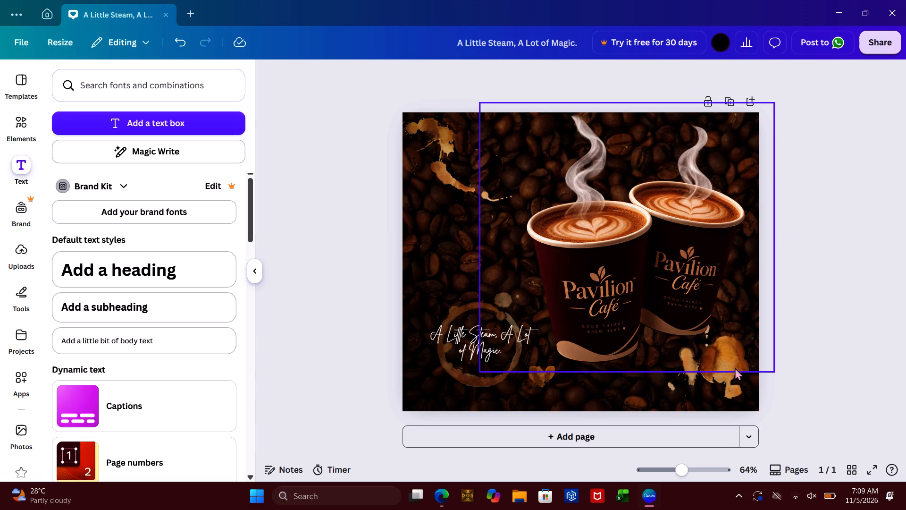
pyautogui.click(735, 367)
pyautogui.click(731, 389)
pyautogui.moveTo(731, 389); pyautogui.dragTo(734, 403)
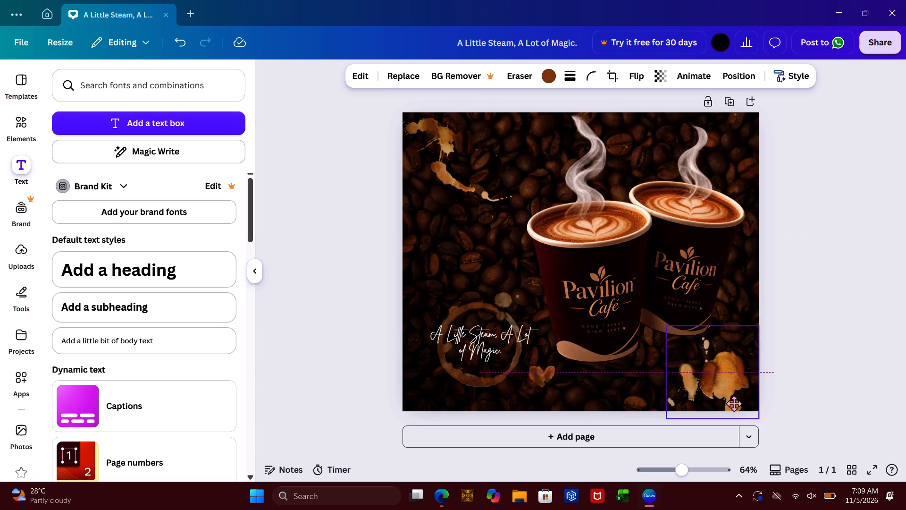
pyautogui.moveTo(734, 403); pyautogui.dragTo(750, 402)
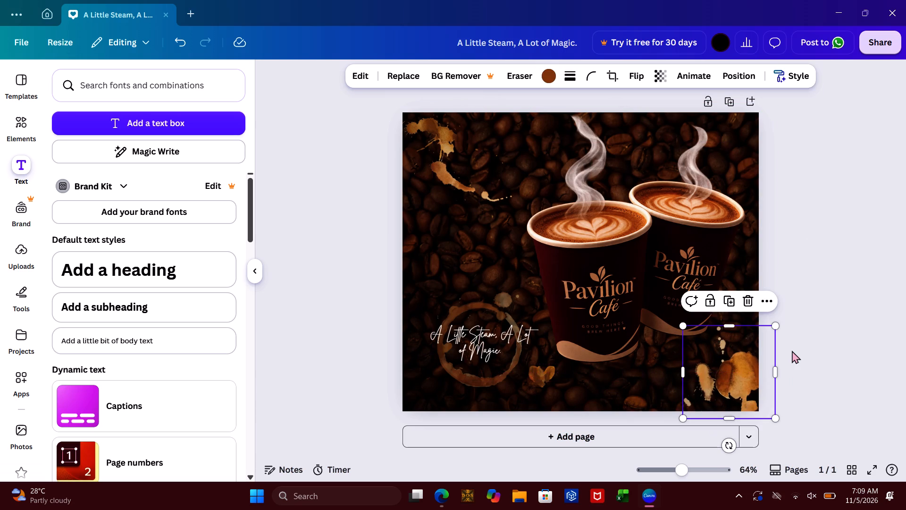
pyautogui.click(796, 344)
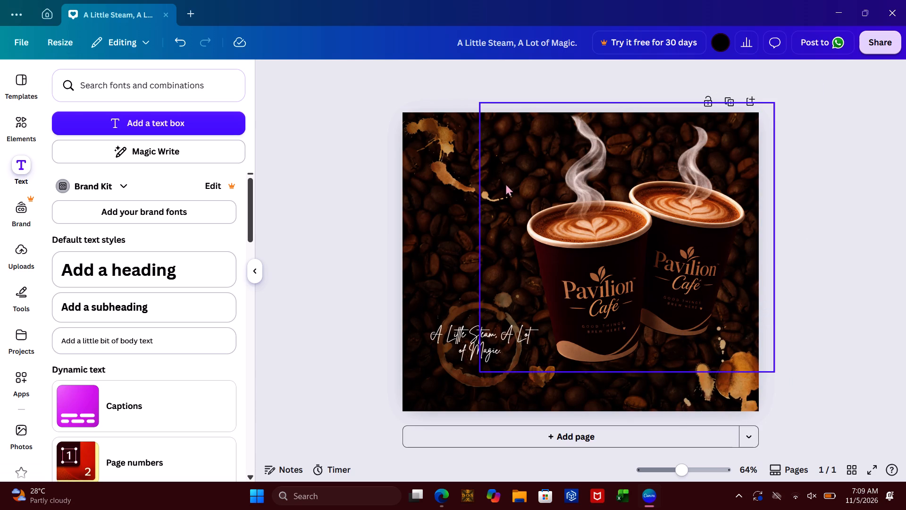
# Move the slogan up beside the front cup's rim and place the coffee-ring stain behind it.
pyautogui.doubleClick(441, 175)
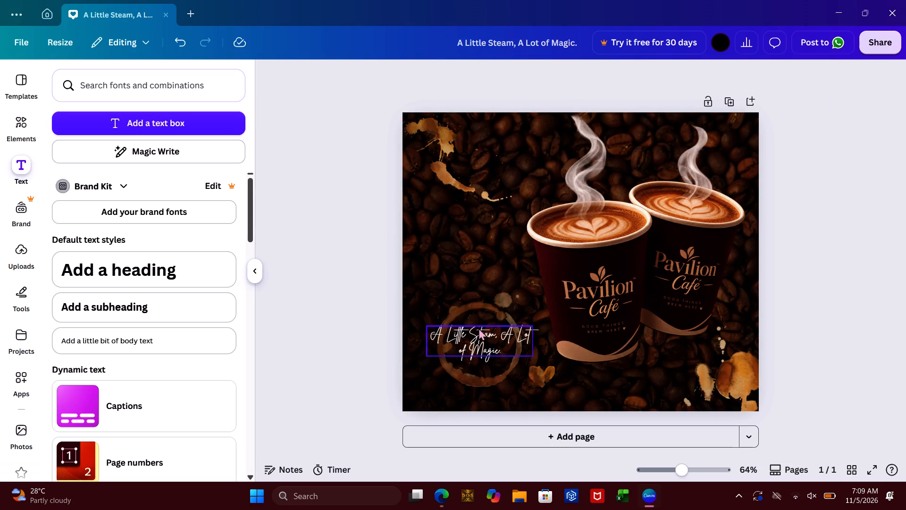
pyautogui.moveTo(478, 327); pyautogui.dragTo(501, 210)
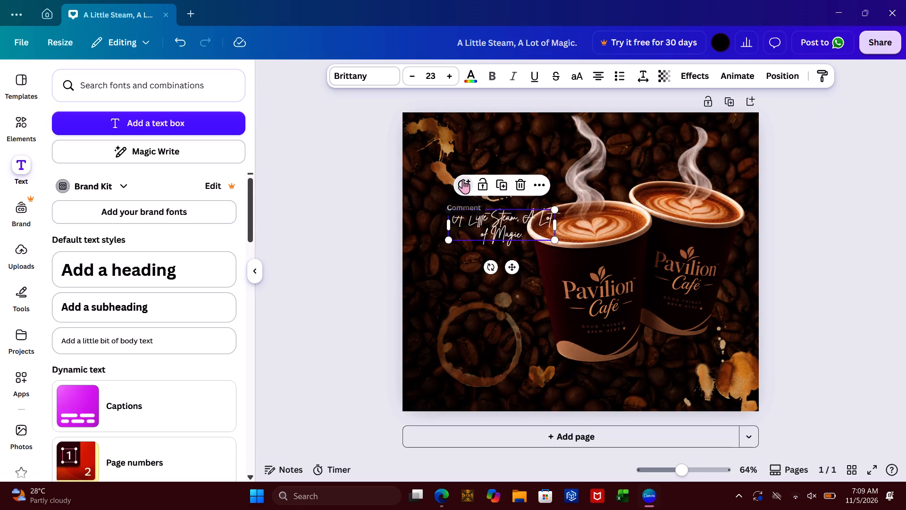
pyautogui.moveTo(488, 348); pyautogui.dragTo(469, 356)
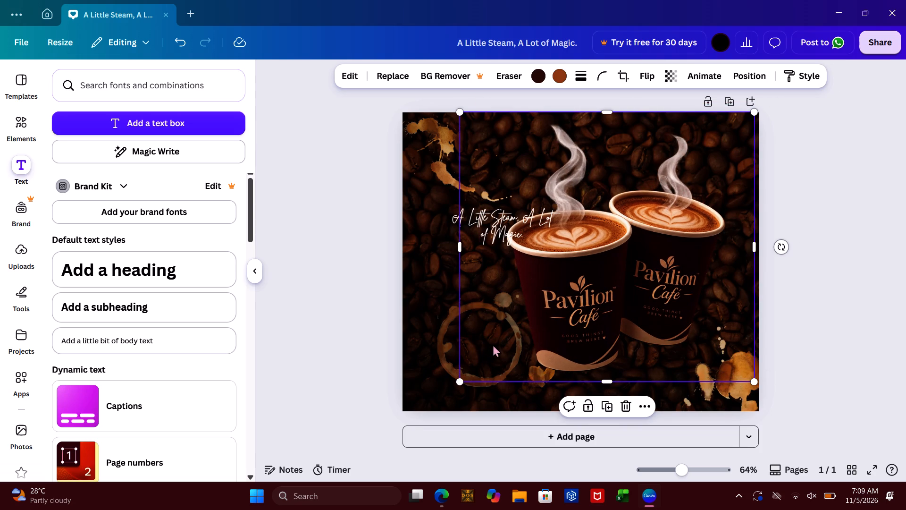
pyautogui.moveTo(580, 311); pyautogui.dragTo(601, 304)
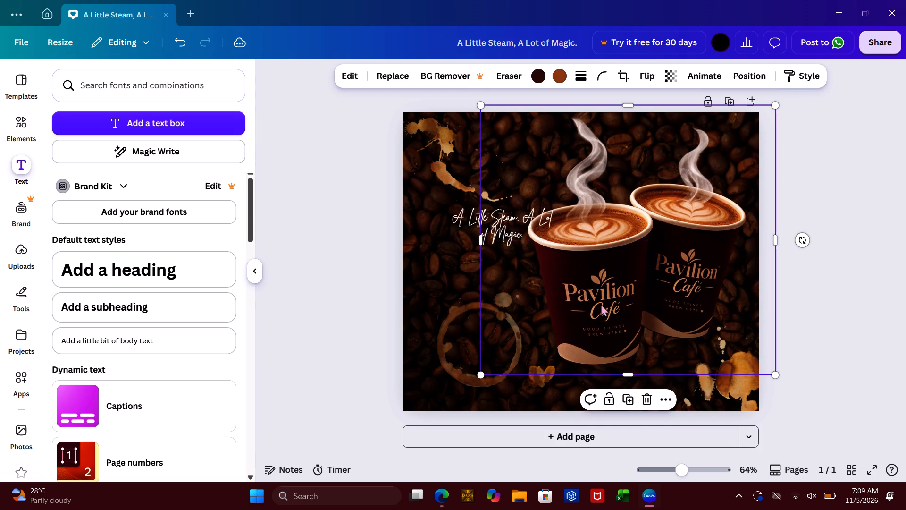
pyautogui.click(799, 178)
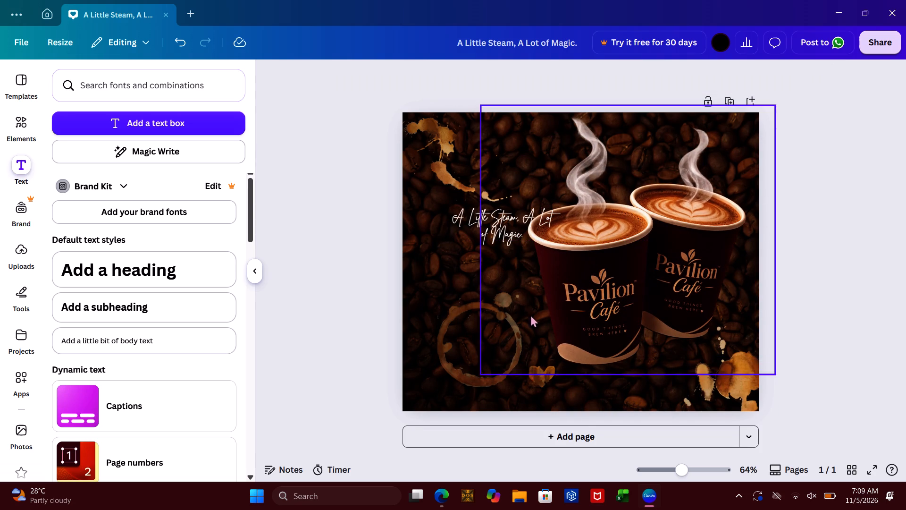
pyautogui.moveTo(473, 379); pyautogui.dragTo(487, 255)
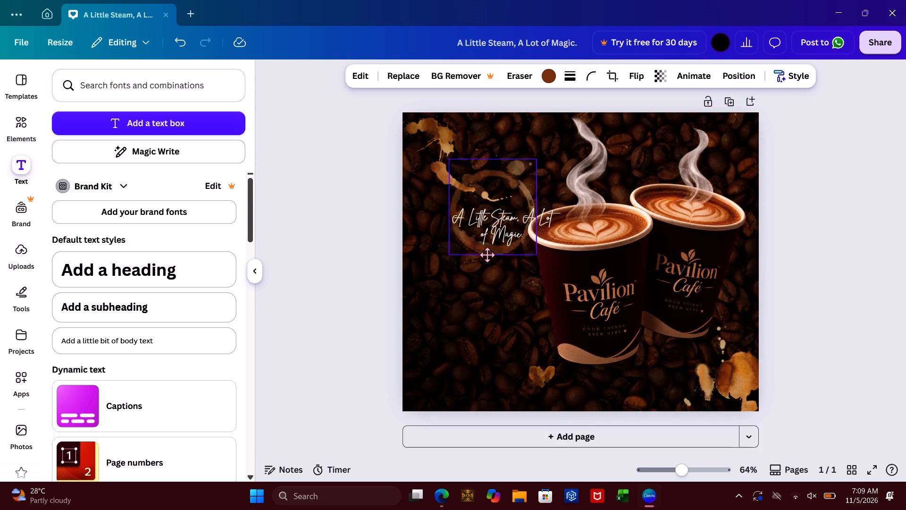
pyautogui.moveTo(487, 255); pyautogui.dragTo(488, 258)
# Move the upper-left splash stain to the design's lower-left corner and set the small heart-shaped stain beside it.
pyautogui.moveTo(426, 131); pyautogui.dragTo(436, 236)
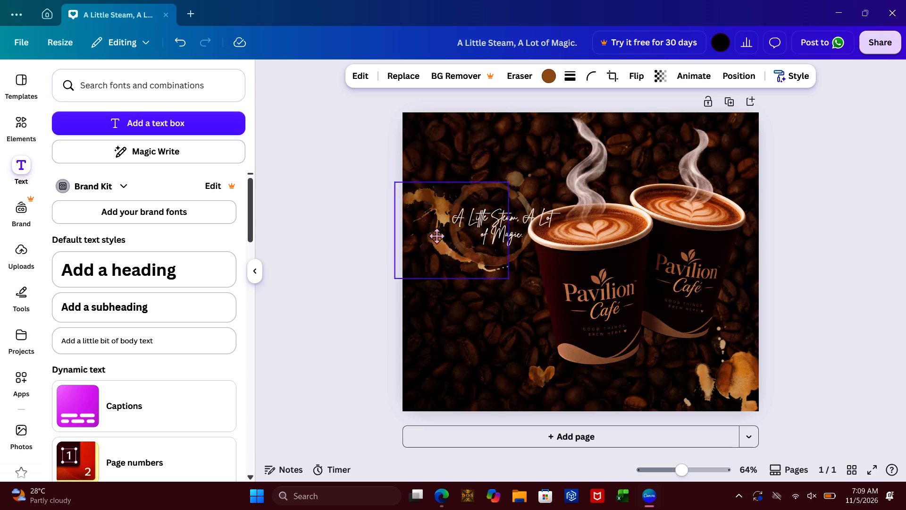
pyautogui.moveTo(436, 236); pyautogui.dragTo(435, 337)
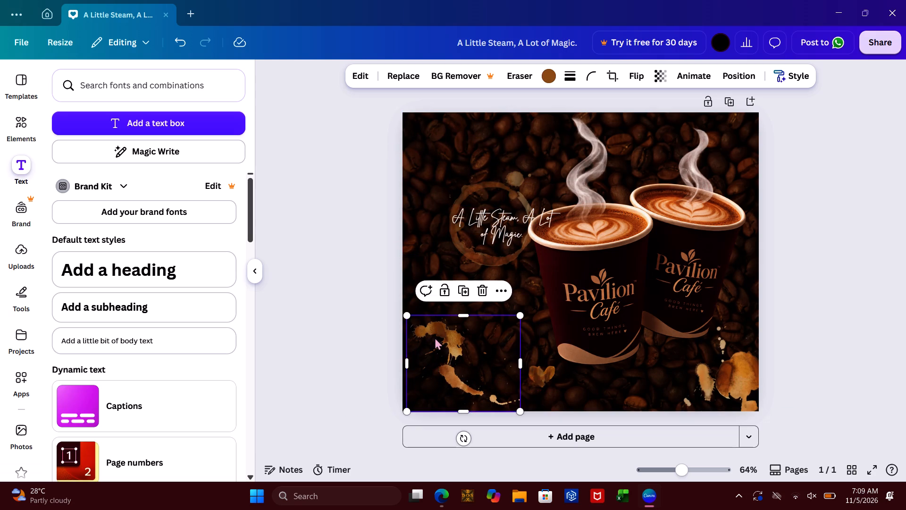
pyautogui.moveTo(550, 378); pyautogui.dragTo(528, 370)
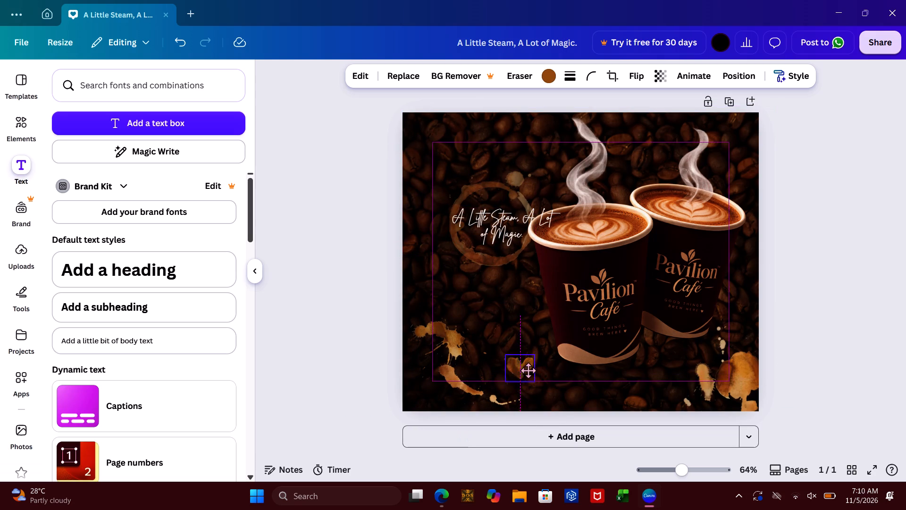
pyautogui.moveTo(528, 370); pyautogui.dragTo(528, 379)
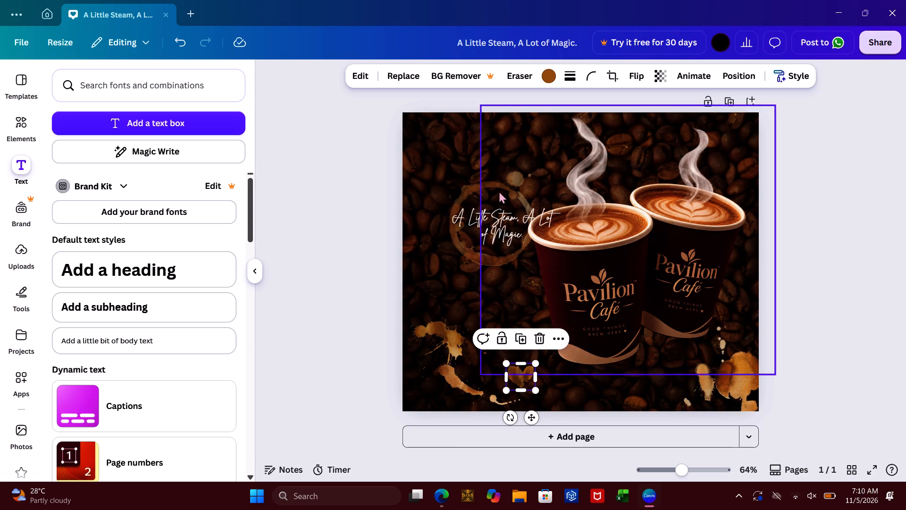
# Shift the cups image slightly down and to the left, aligning its frame with the page's top edge.
pyautogui.moveTo(499, 191); pyautogui.dragTo(498, 198)
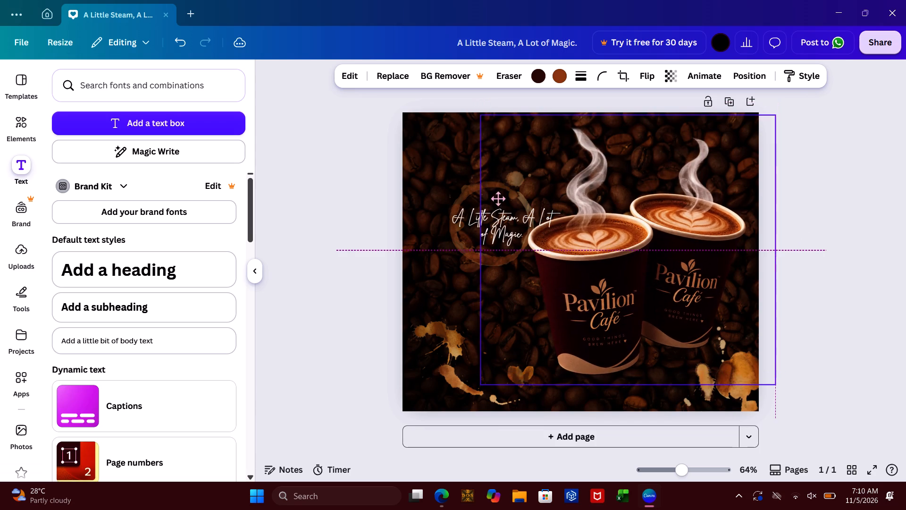
pyautogui.moveTo(498, 198); pyautogui.dragTo(499, 198)
pyautogui.moveTo(596, 204); pyautogui.dragTo(585, 203)
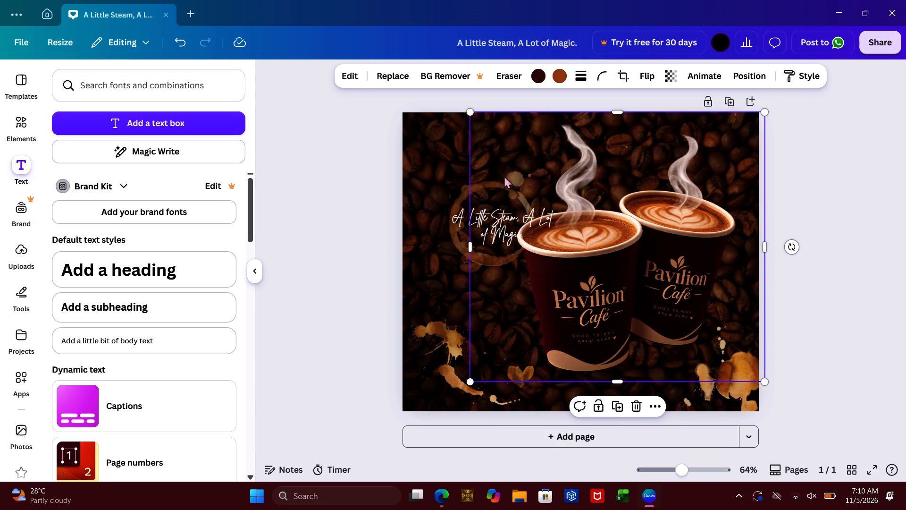
# Move the coffee-ring stain to the design's upper-left area, above the slogan.
pyautogui.moveTo(452, 191); pyautogui.dragTo(426, 147)
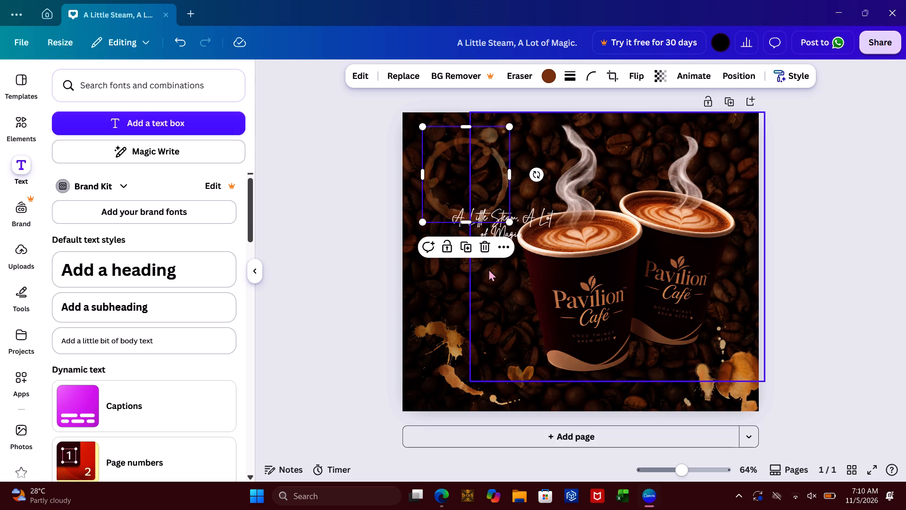
pyautogui.click(445, 267)
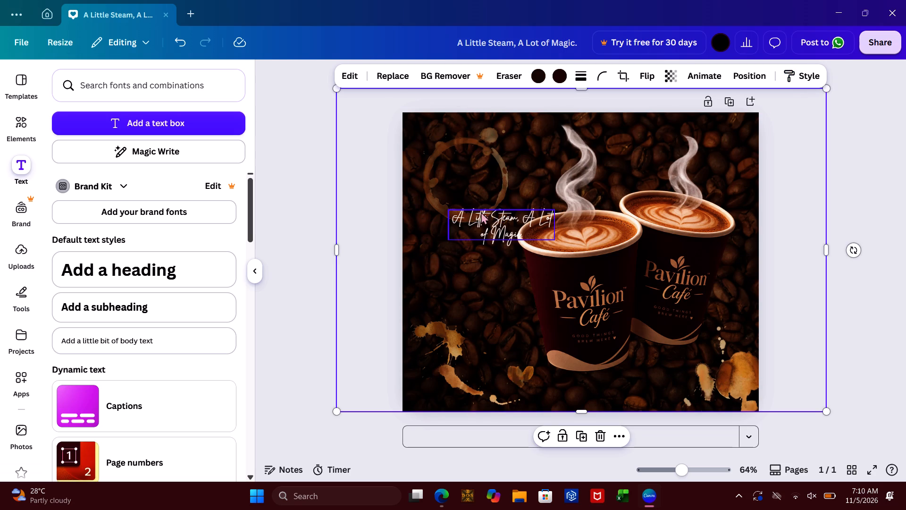
# Move the slogan up and to the left so it overlaps the coffee-ring stain in the design's upper-left area.
pyautogui.moveTo(453, 222); pyautogui.dragTo(452, 219)
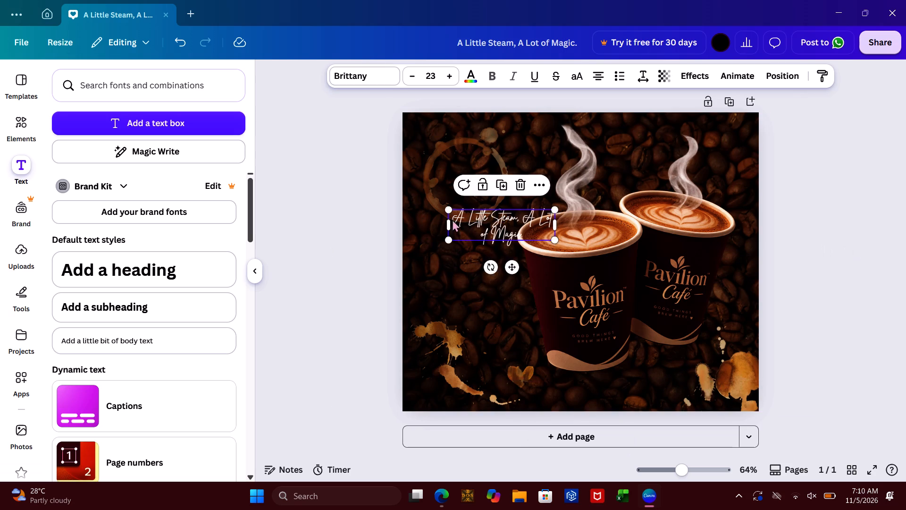
pyautogui.moveTo(452, 219); pyautogui.dragTo(426, 175)
pyautogui.click(379, 218)
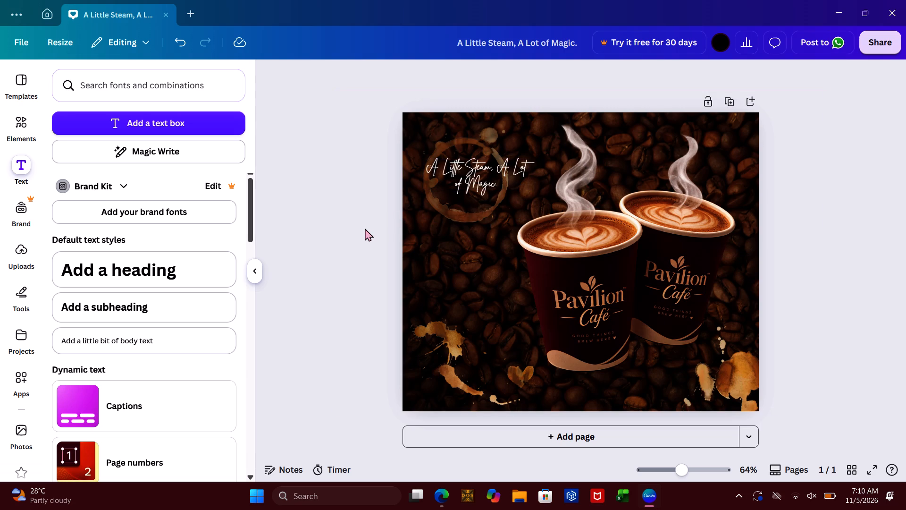
pyautogui.moveTo(453, 179); pyautogui.dragTo(445, 192)
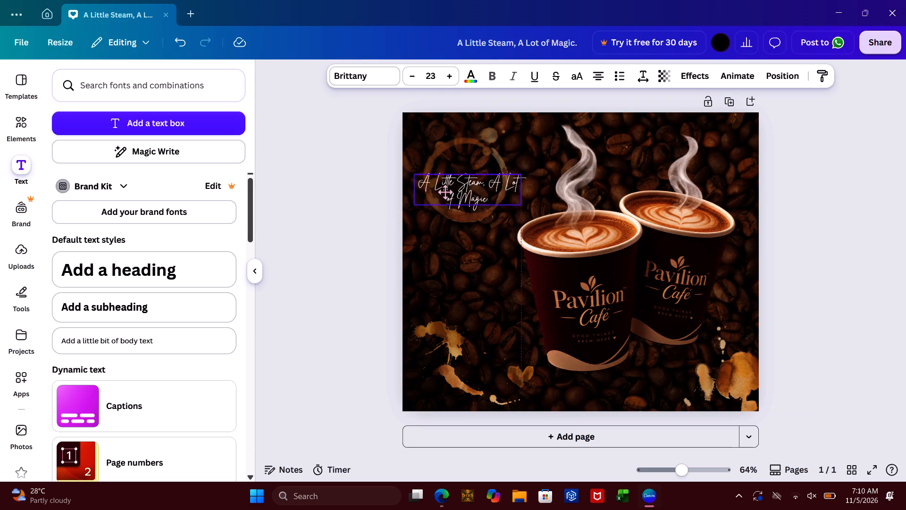
pyautogui.moveTo(445, 192); pyautogui.dragTo(445, 186)
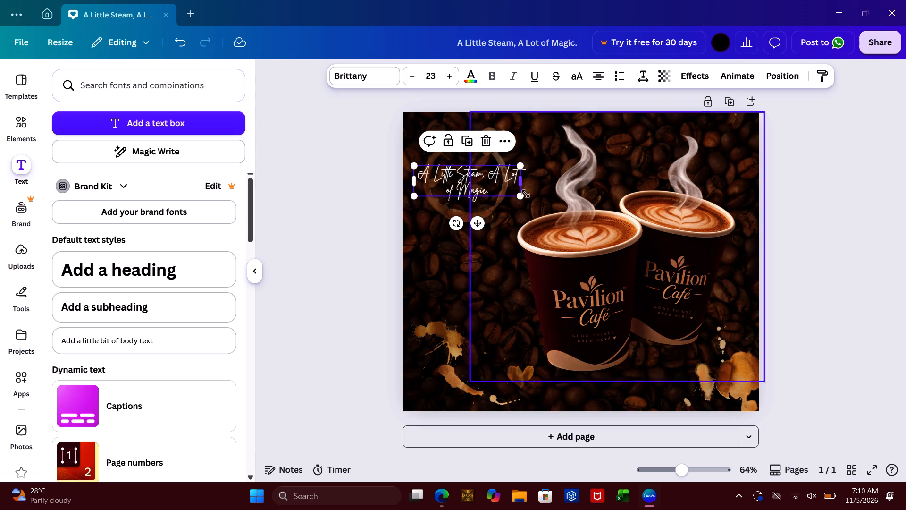
# Enlarge the slogan text to about size 26.2 and reposition it across the coffee ring, just left of the front cup's steam.
pyautogui.moveTo(524, 195); pyautogui.dragTo(536, 212)
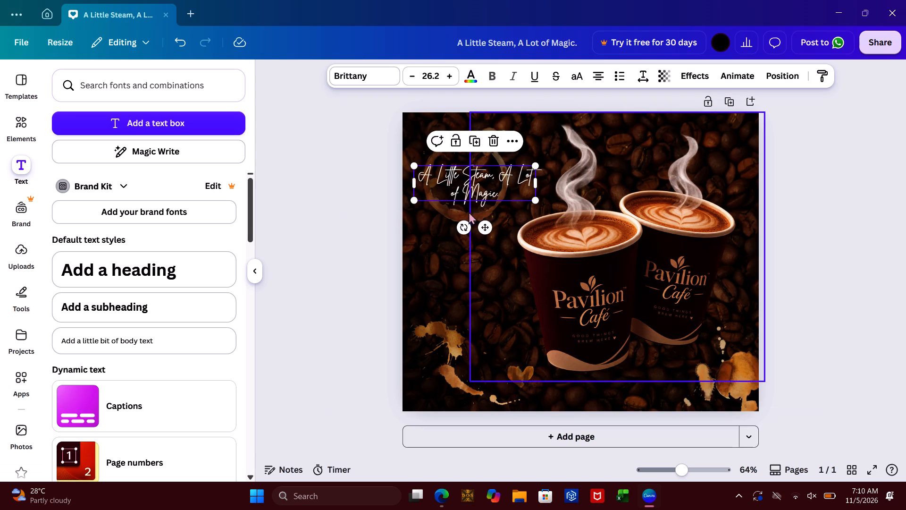
pyautogui.click(397, 230)
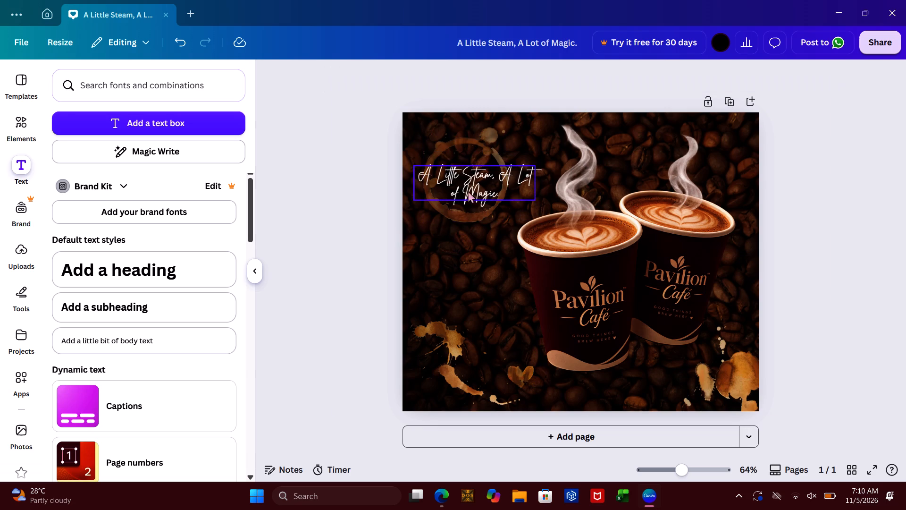
pyautogui.moveTo(475, 184); pyautogui.dragTo(487, 177)
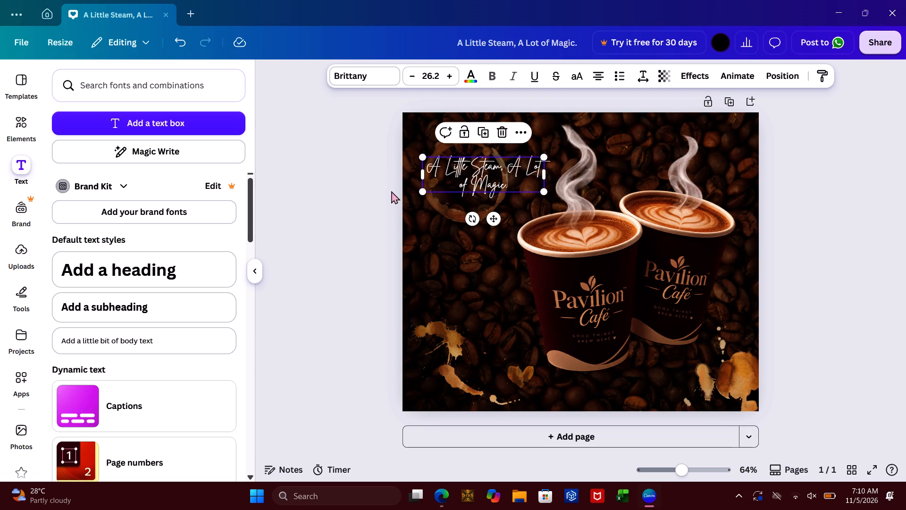
pyautogui.click(391, 191)
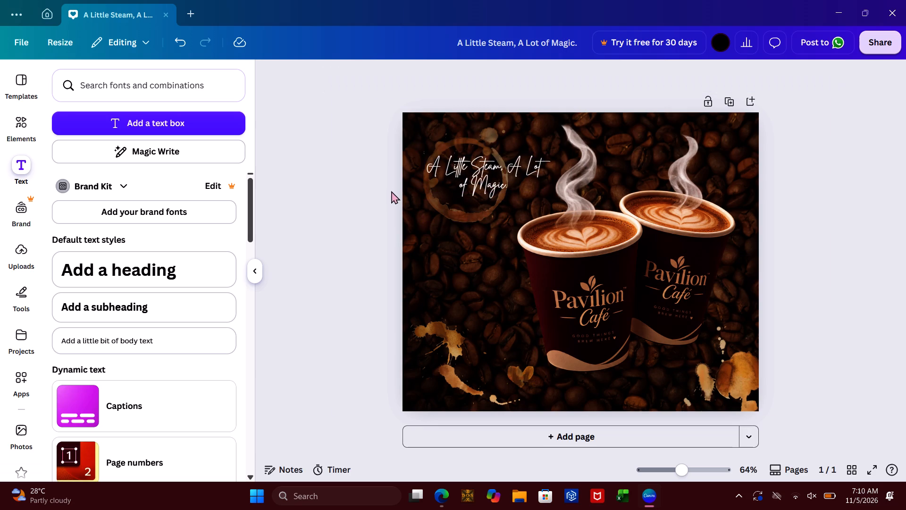
pyautogui.moveTo(456, 165); pyautogui.dragTo(459, 177)
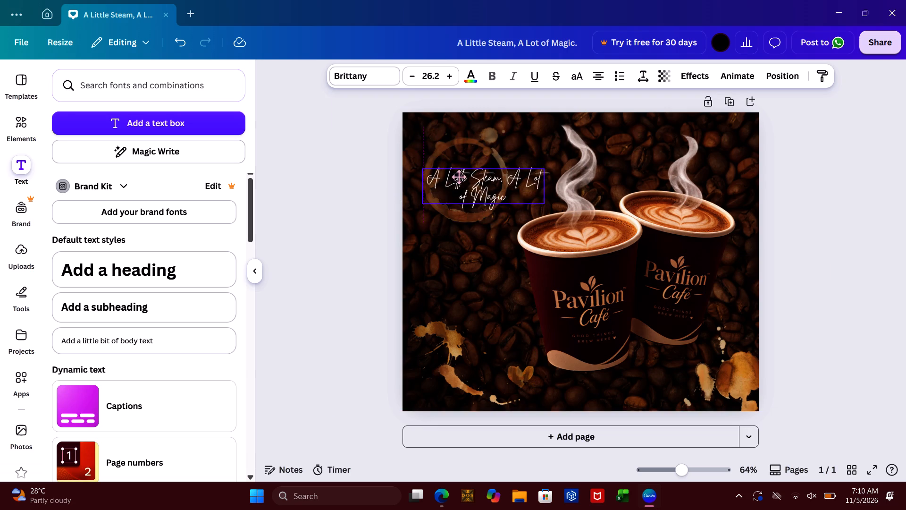
pyautogui.moveTo(459, 177); pyautogui.dragTo(460, 170)
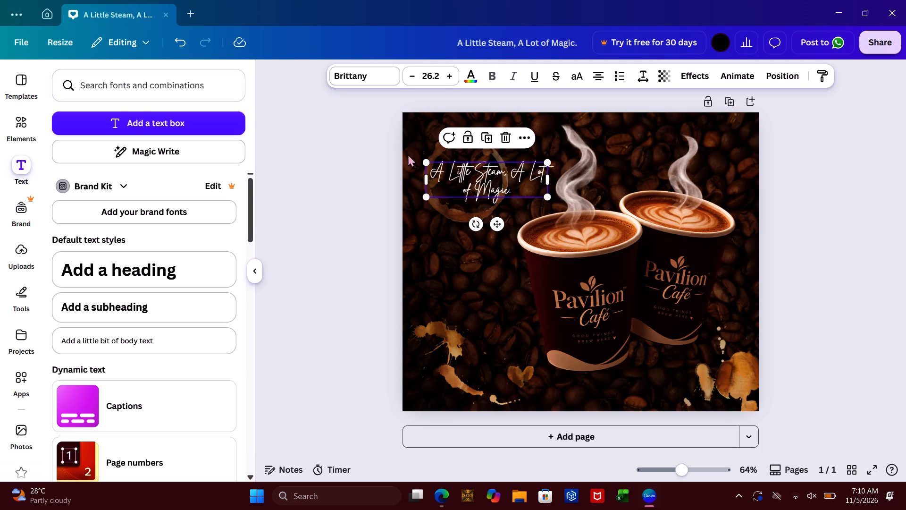
pyautogui.click(388, 159)
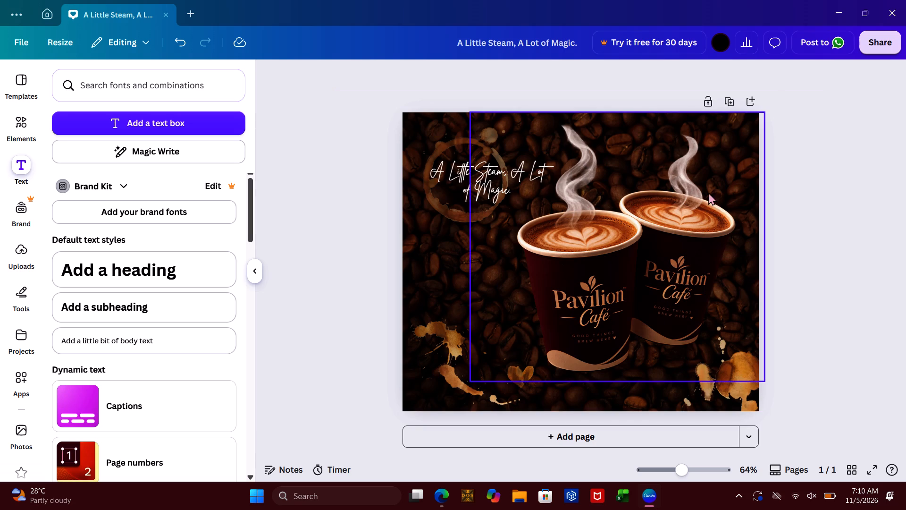
# Download the design as a PNG and save it in Downloads as "A Little Steam, A Lot of Magic.".
pyautogui.click(875, 40)
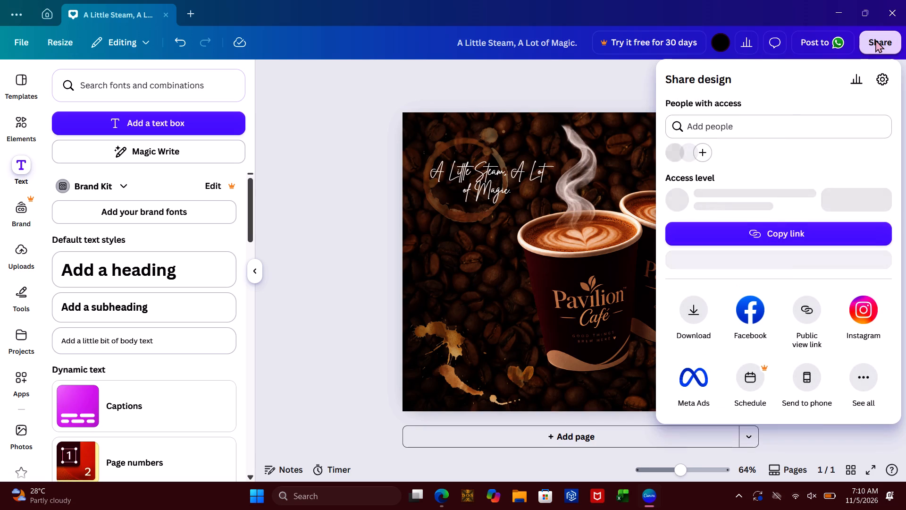
pyautogui.click(692, 312)
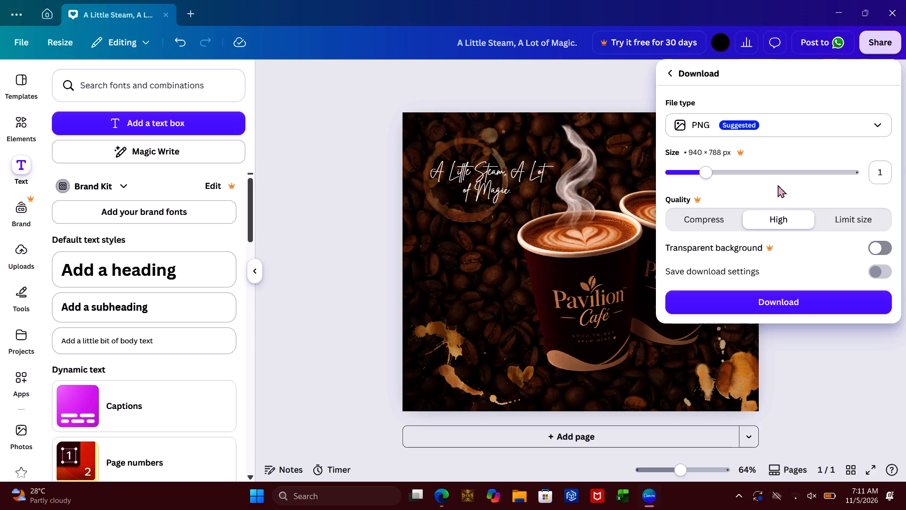
pyautogui.click(741, 295)
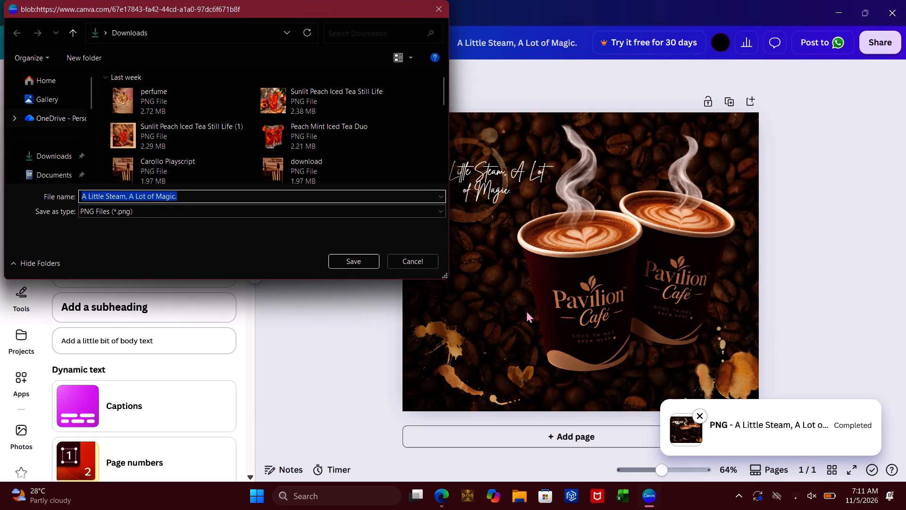
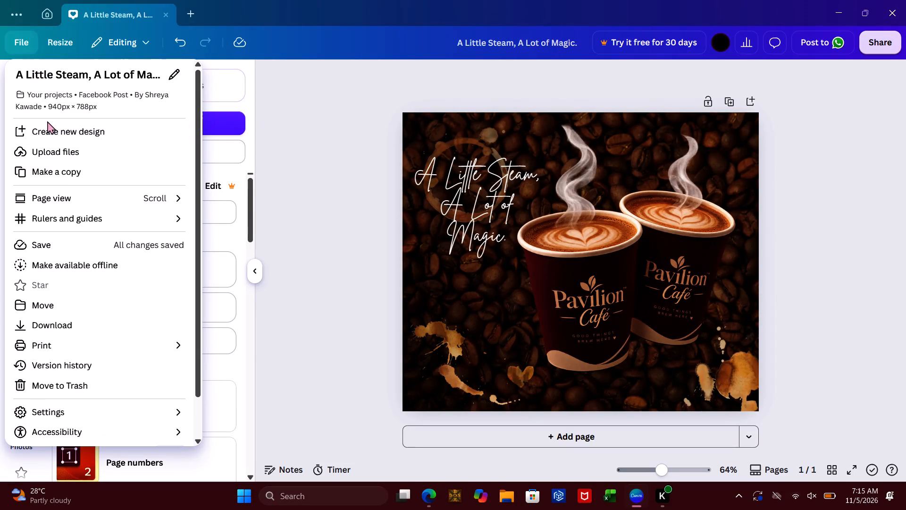
# Open the selection of design types for creating a new design from the finished coffee Facebook post.
pyautogui.click(47, 121)
pyautogui.click(49, 130)
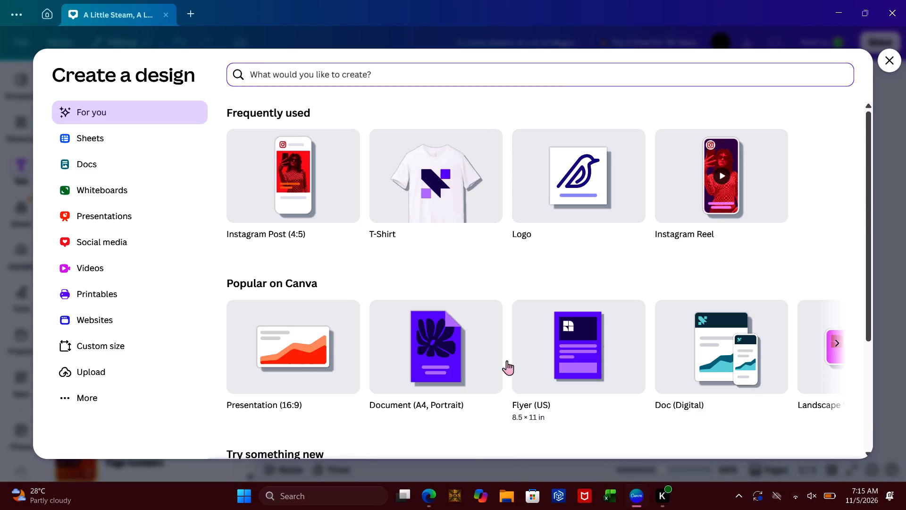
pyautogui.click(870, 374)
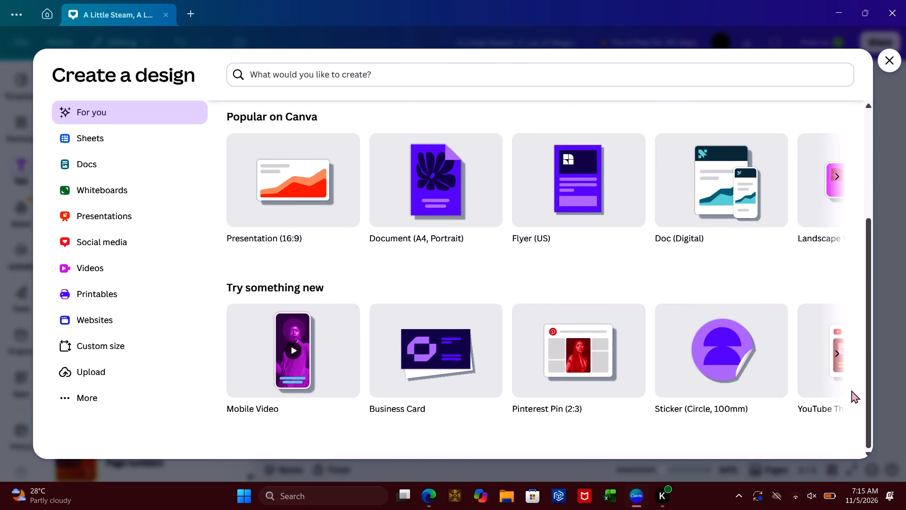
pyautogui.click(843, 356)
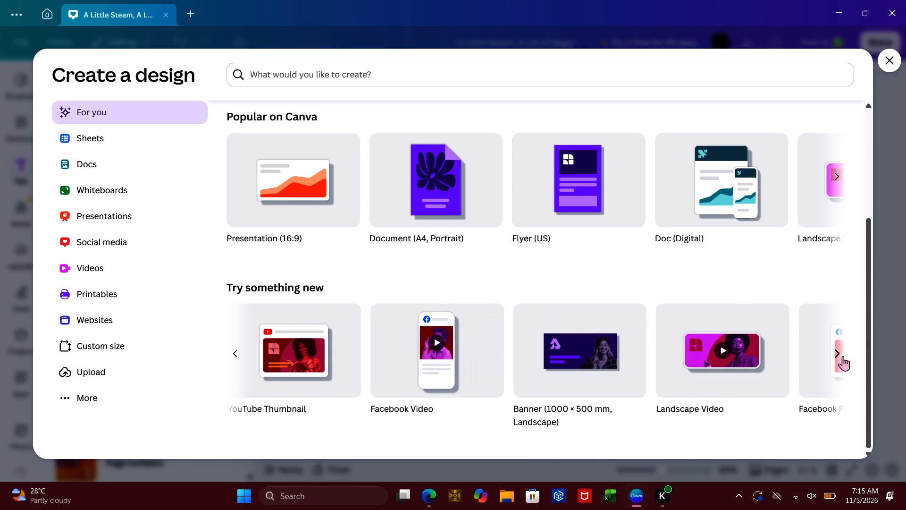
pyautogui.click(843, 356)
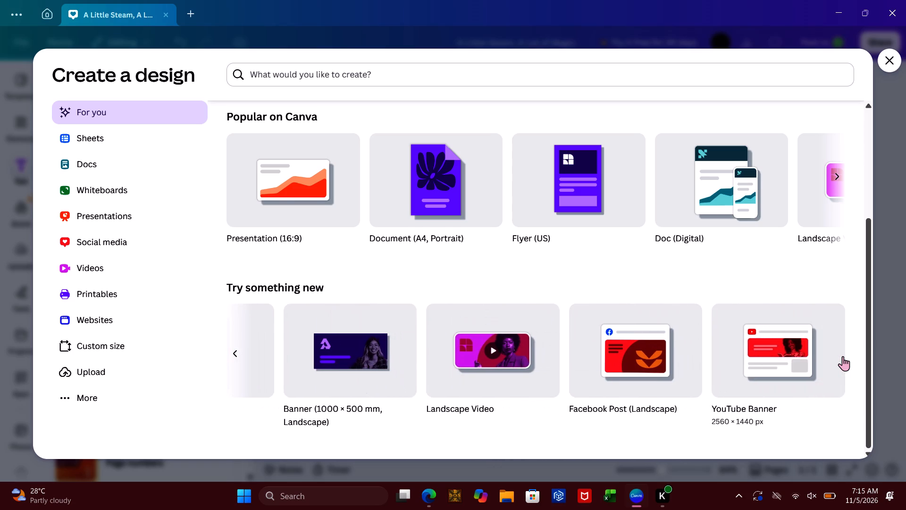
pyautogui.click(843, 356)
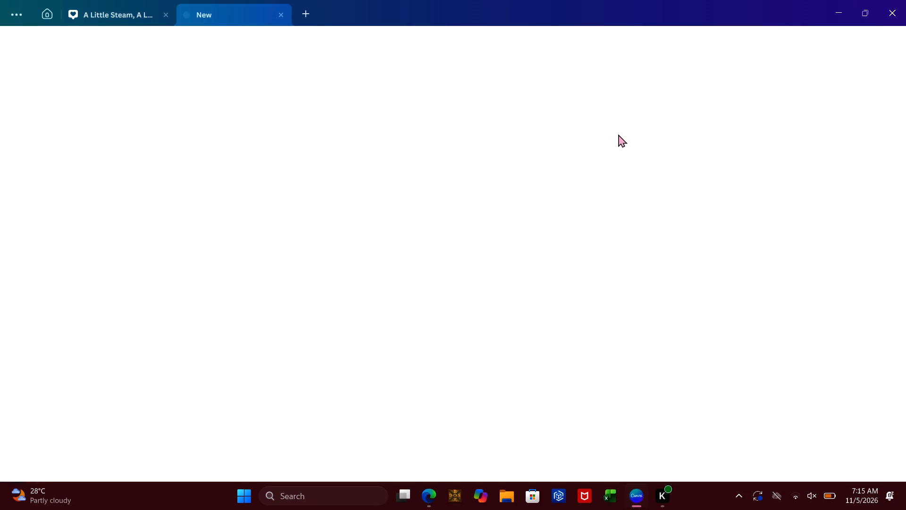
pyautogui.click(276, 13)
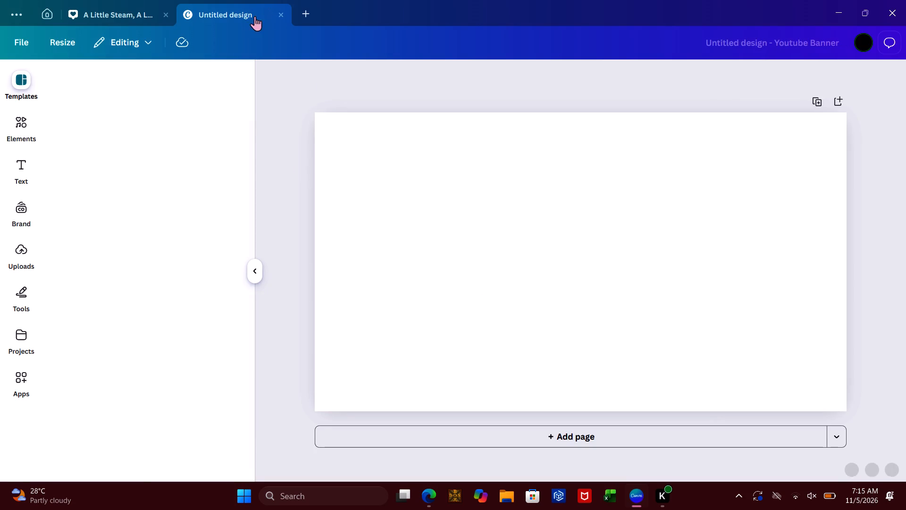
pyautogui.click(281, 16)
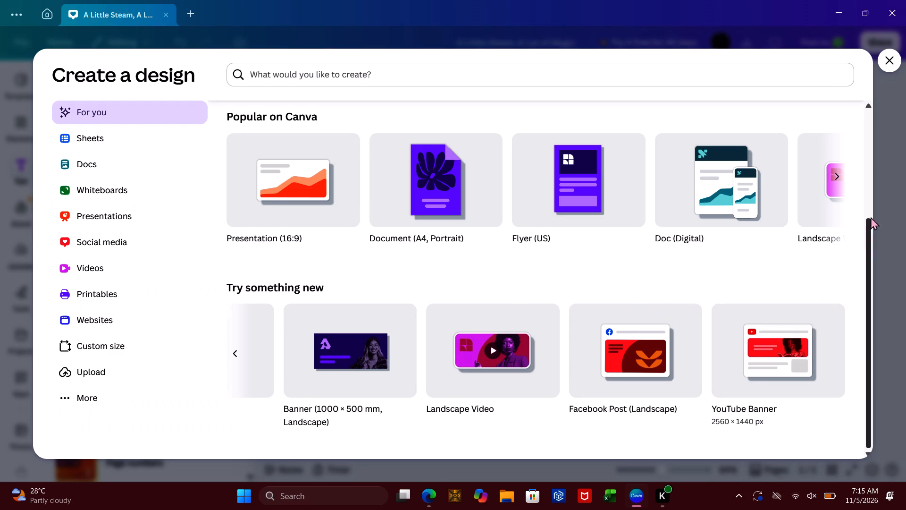
# Create a new blank YouTube Thumbnail design from the popular design types.
pyautogui.click(840, 170)
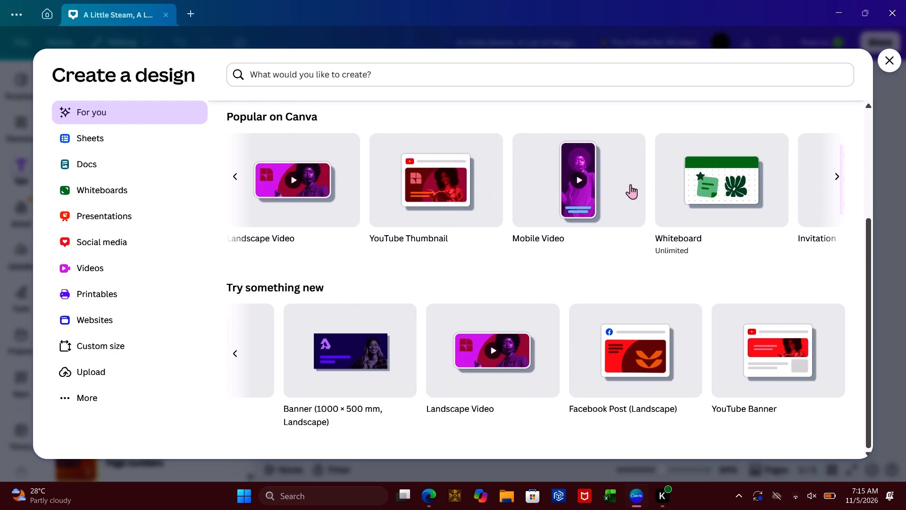
pyautogui.click(842, 176)
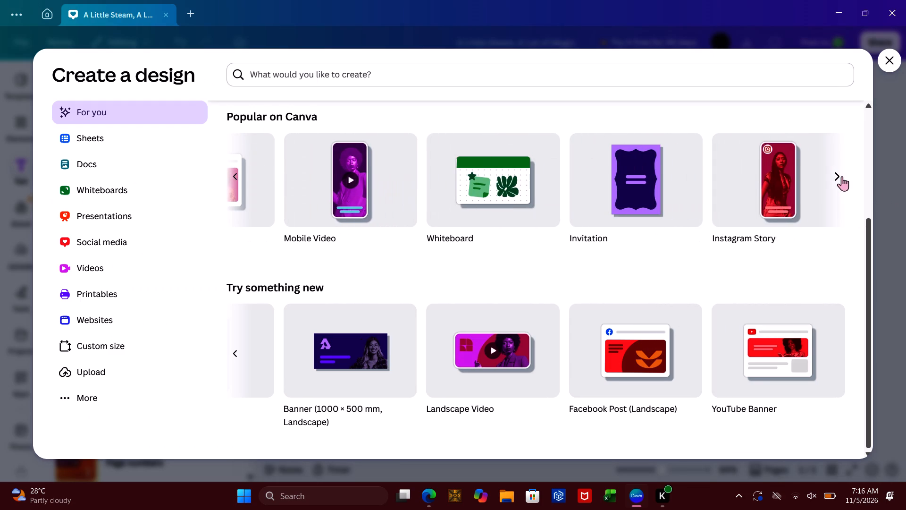
pyautogui.click(238, 178)
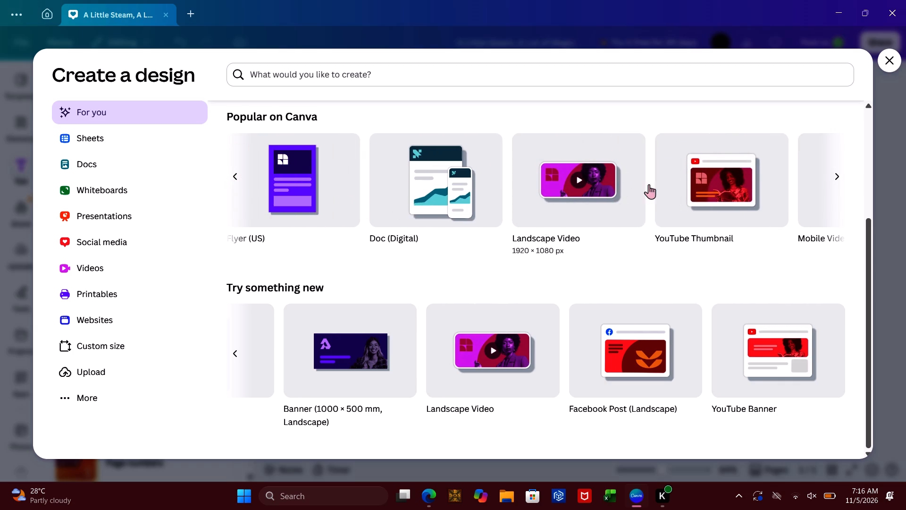
pyautogui.click(669, 189)
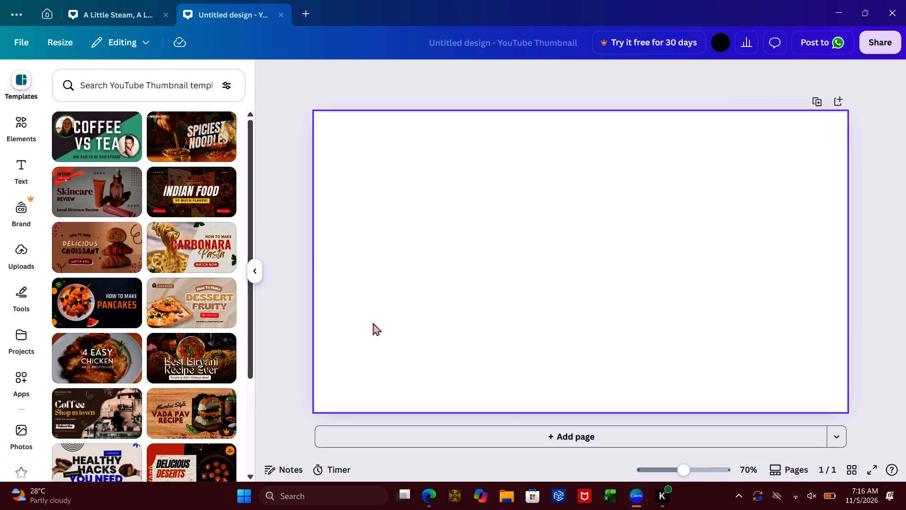
# Browse the suggested YouTube Thumbnail templates for the new design.
pyautogui.click(251, 394)
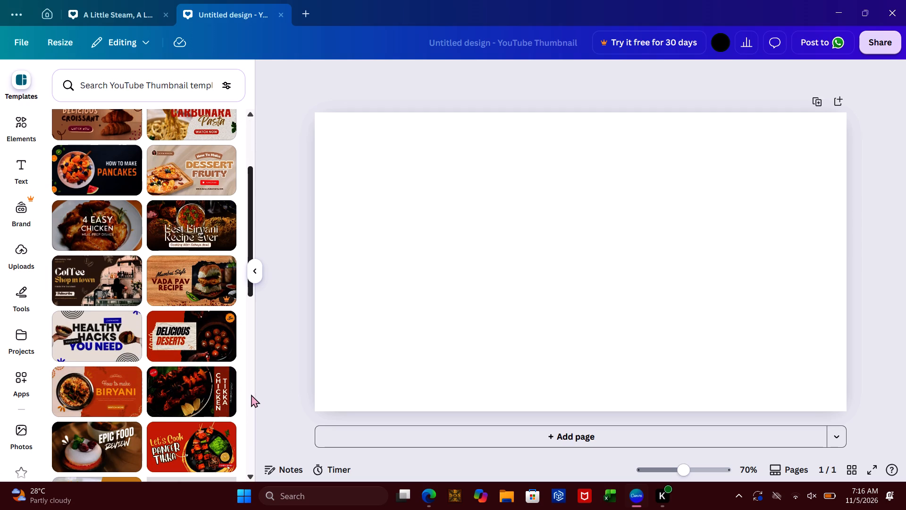
# Browse the suggested YouTube Thumbnail templates for a design to use on the blank page.
pyautogui.click(251, 394)
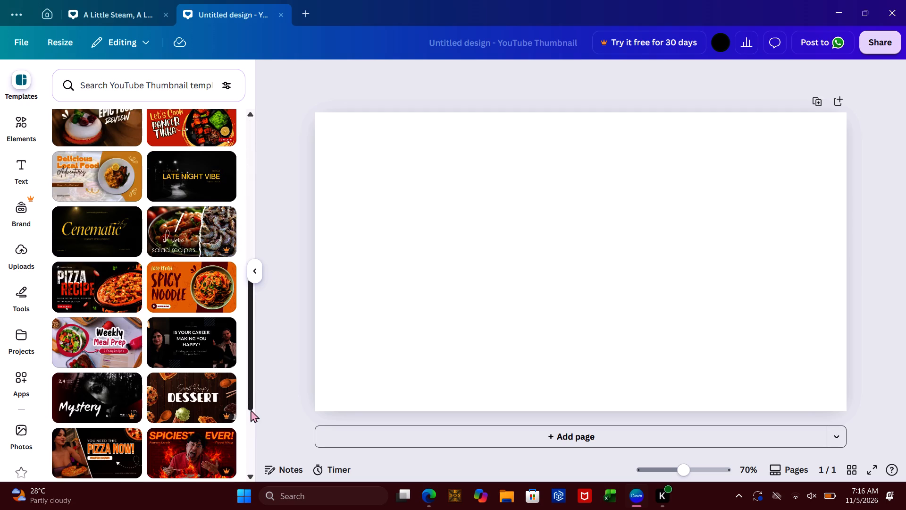
pyautogui.click(249, 421)
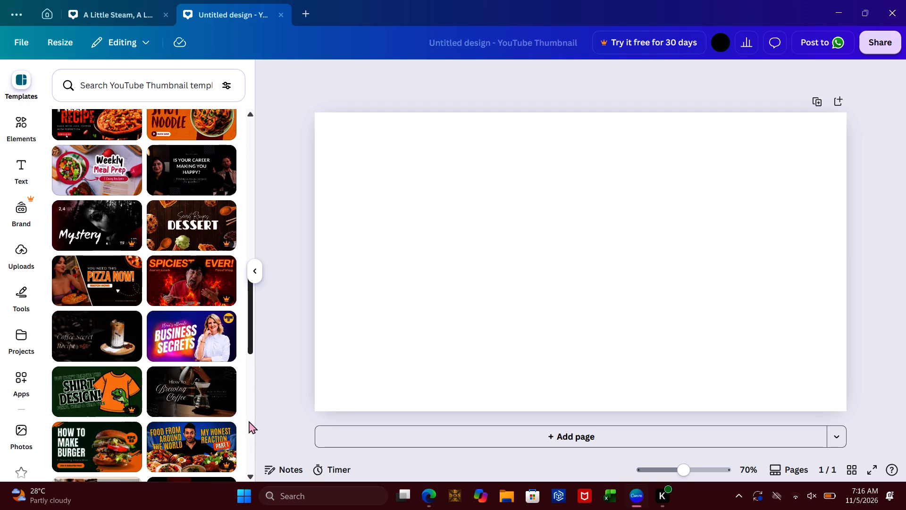
pyautogui.click(249, 421)
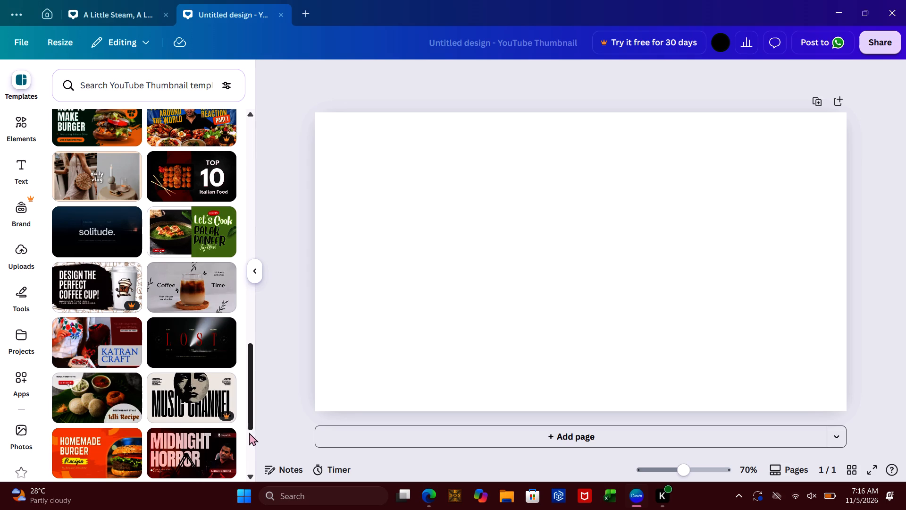
pyautogui.click(252, 440)
pyautogui.click(252, 440)
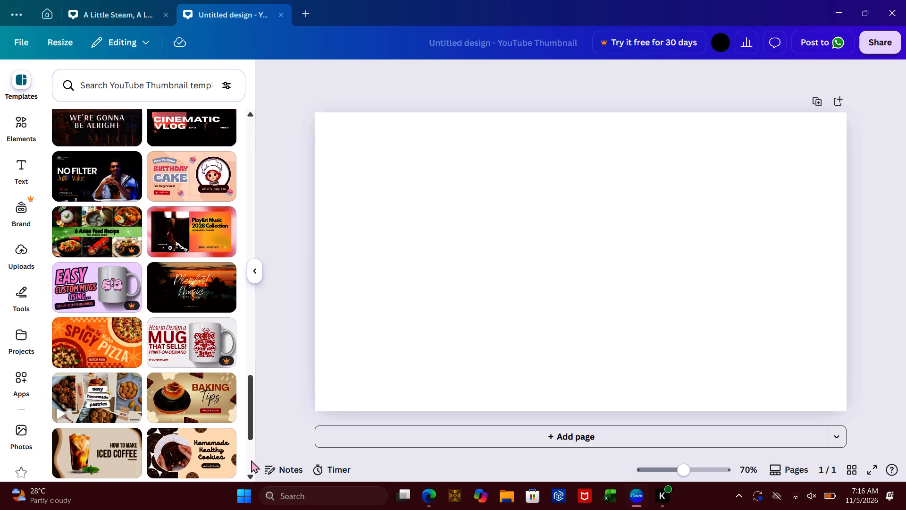
pyautogui.click(251, 460)
pyautogui.click(251, 460)
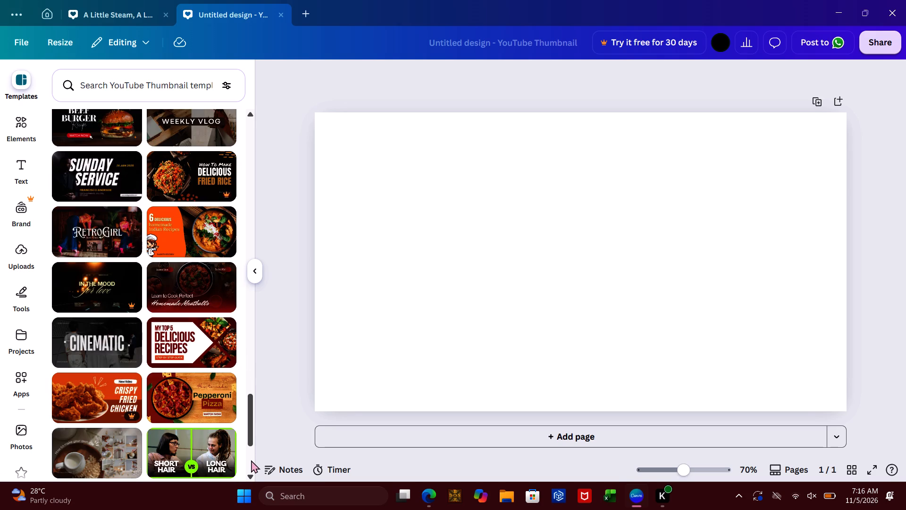
pyautogui.click(251, 460)
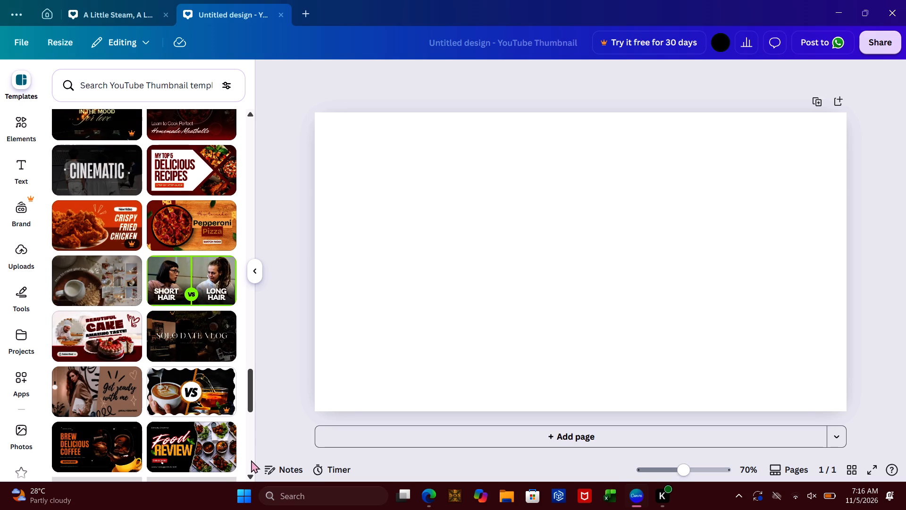
pyautogui.click(251, 460)
pyautogui.scroll(-1, 174, 374)
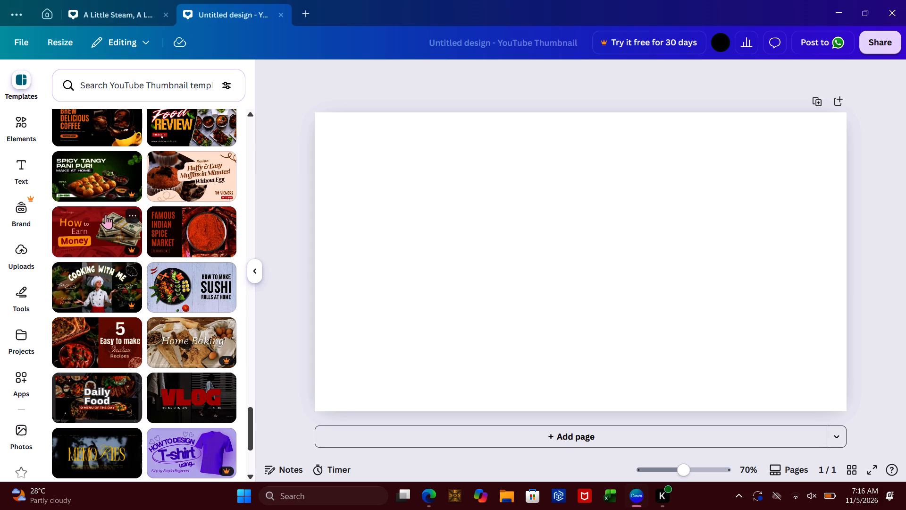
# Search for "water" and show all matching photos from the elements library.
pyautogui.click(118, 74)
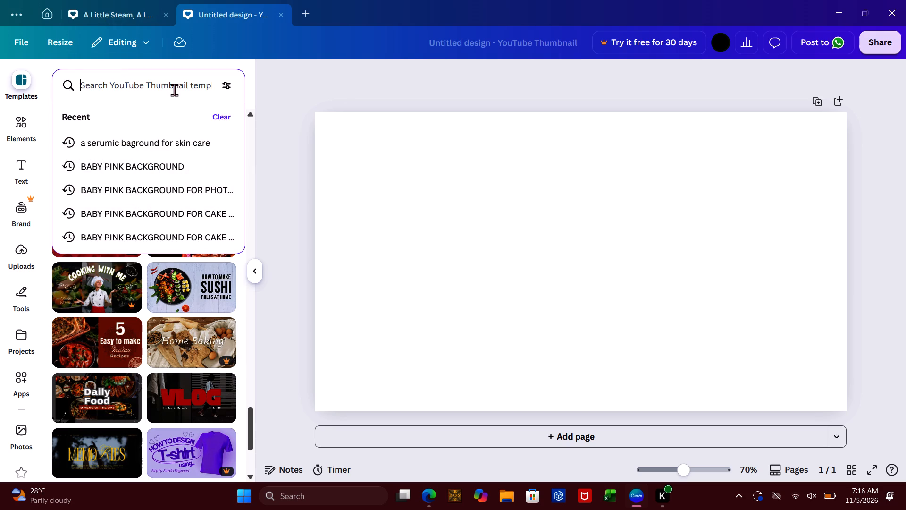
pyautogui.write('water')
pyautogui.press('space')
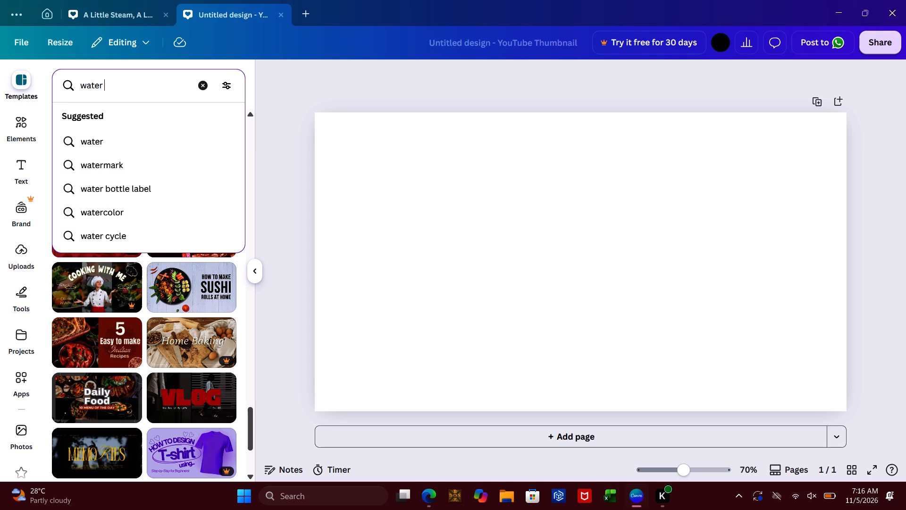
pyautogui.press('Return')
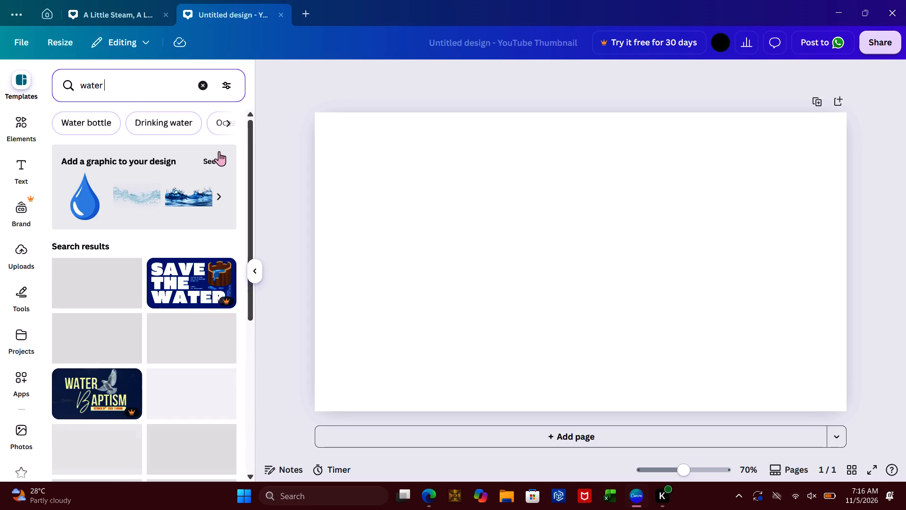
pyautogui.click(222, 151)
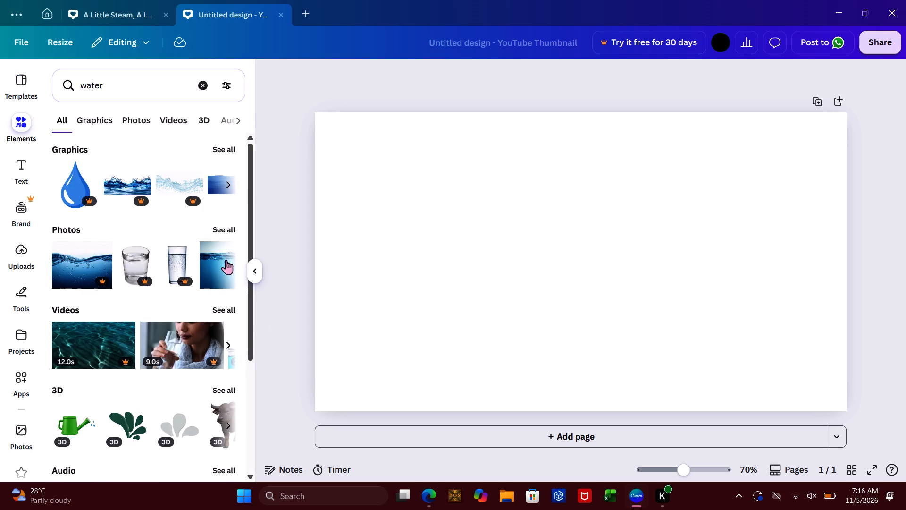
pyautogui.click(231, 228)
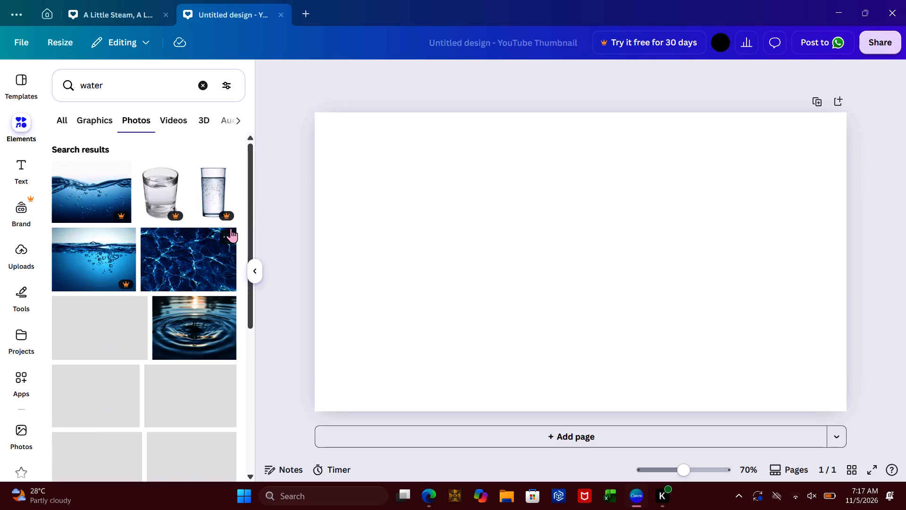
# Look through the "water" photo results for a suitable image for the blank thumbnail.
pyautogui.click(248, 329)
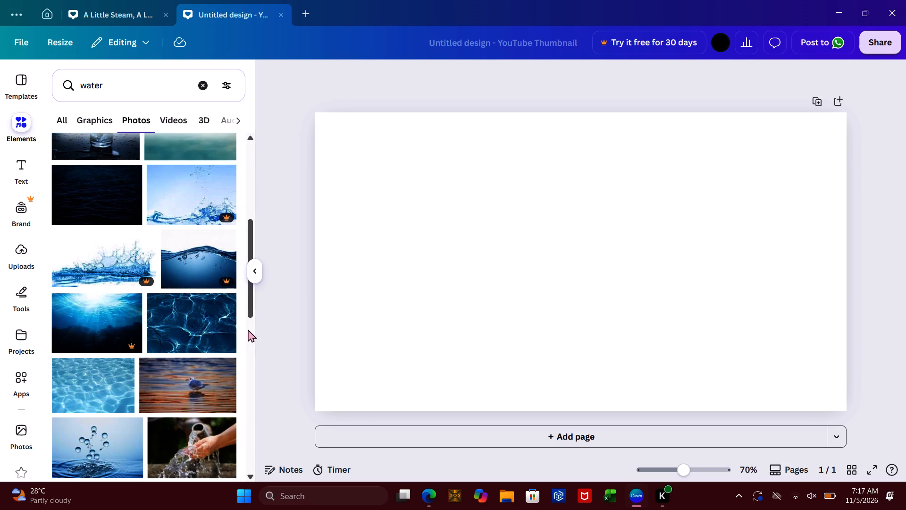
pyautogui.click(245, 348)
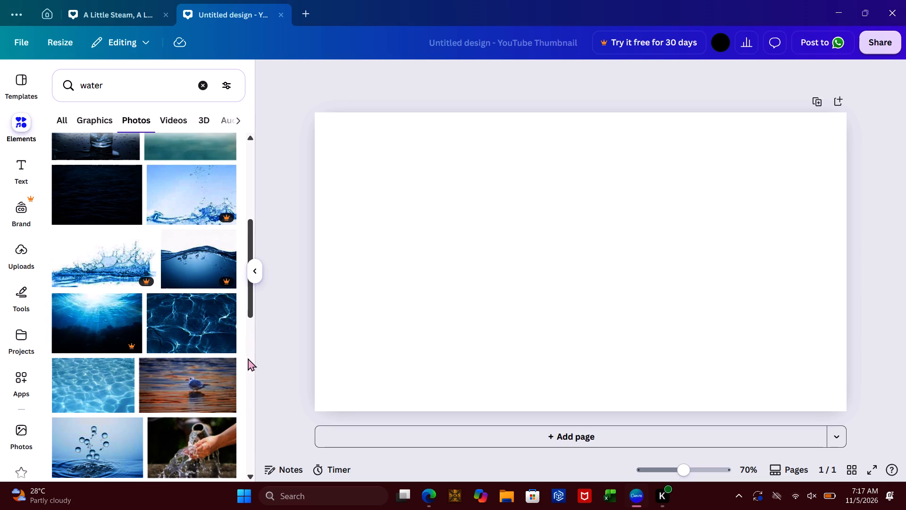
pyautogui.click(248, 358)
pyautogui.click(248, 379)
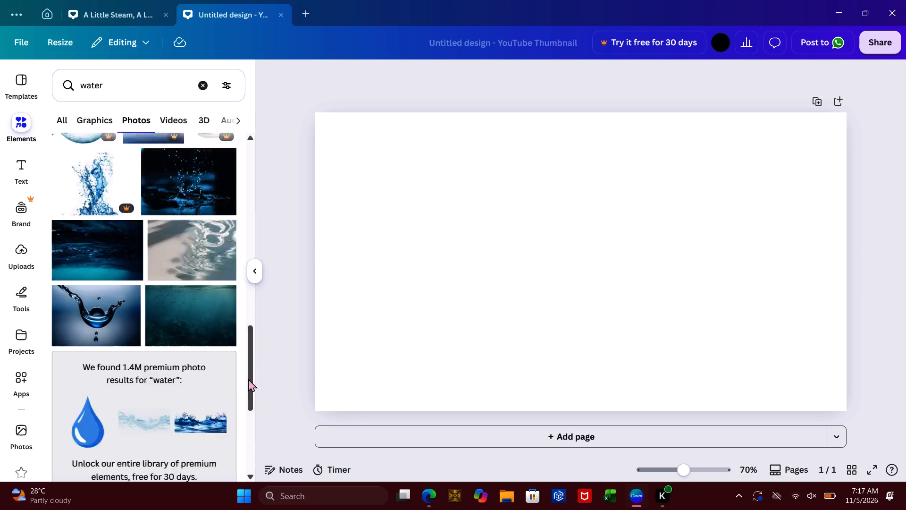
pyautogui.click(252, 449)
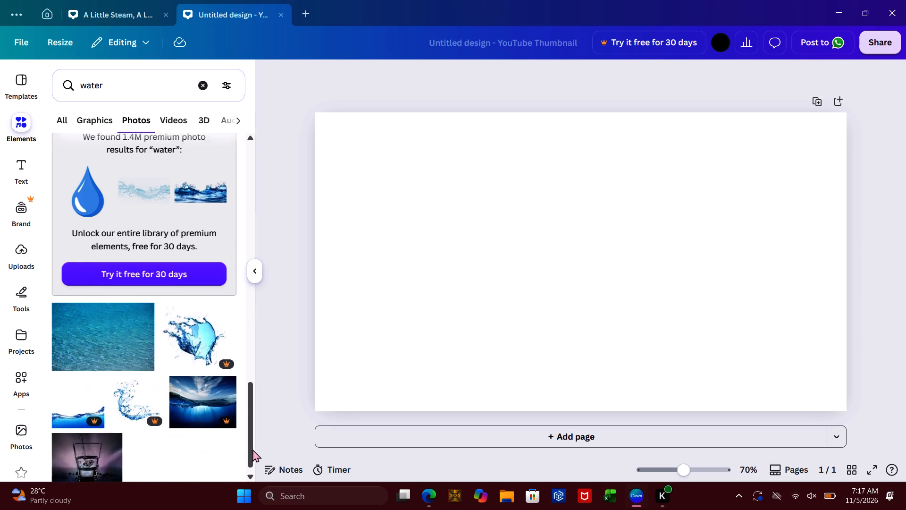
pyautogui.click(252, 449)
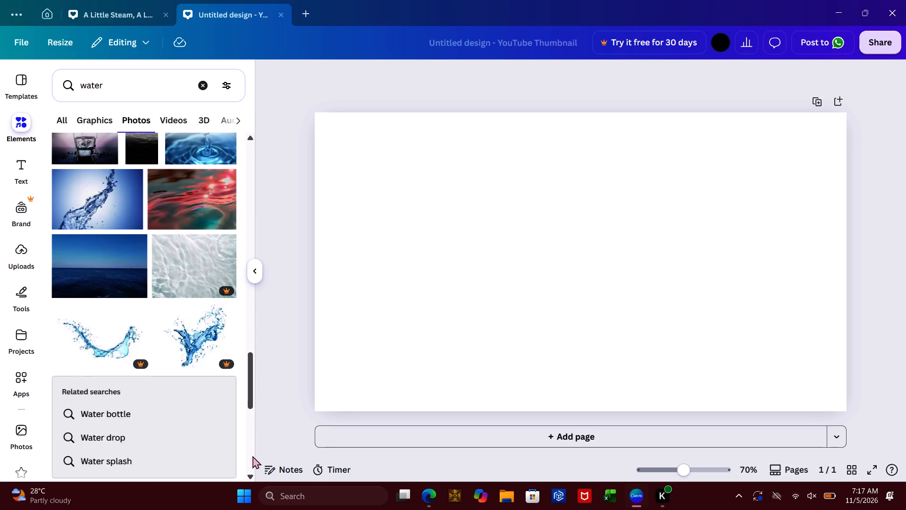
pyautogui.click(250, 452)
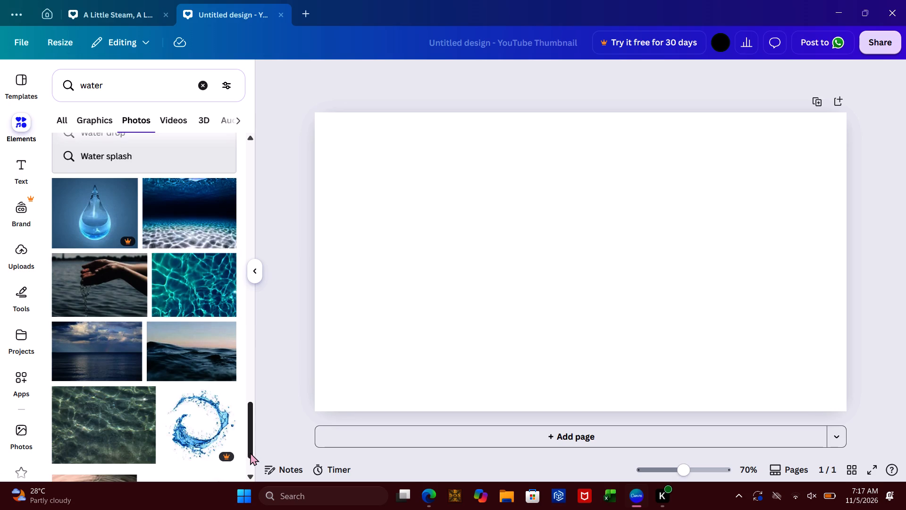
pyautogui.click(247, 472)
pyautogui.click(247, 472)
pyautogui.tripleClick(247, 472)
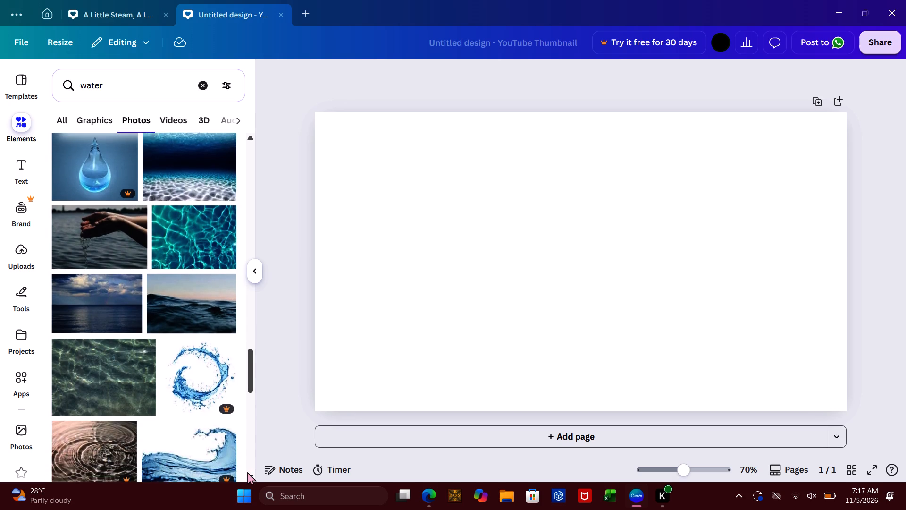
pyautogui.click(247, 472)
pyautogui.moveTo(247, 472); pyautogui.dragTo(248, 462)
pyautogui.doubleClick(248, 462)
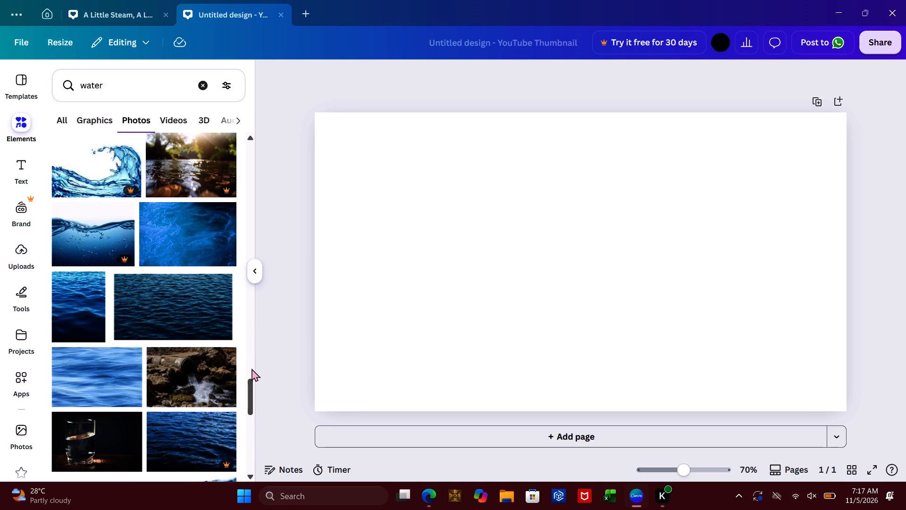
pyautogui.click(251, 366)
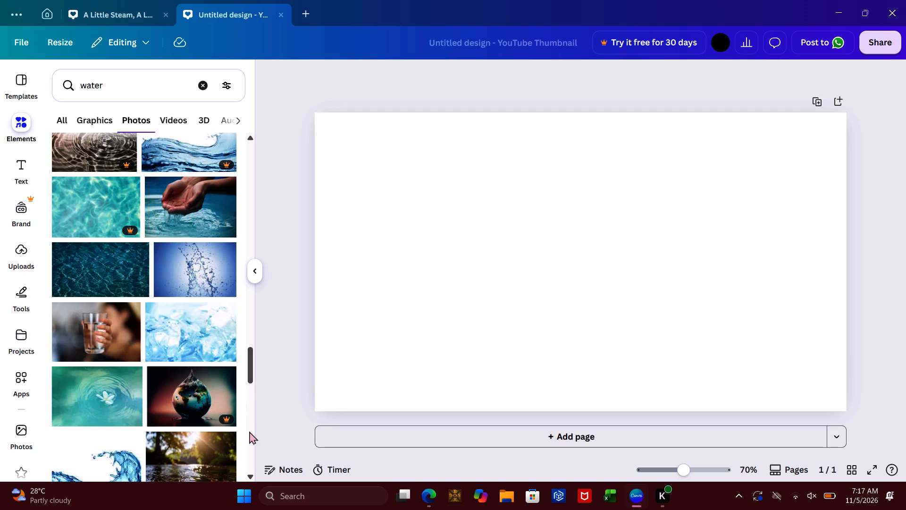
pyautogui.doubleClick(251, 459)
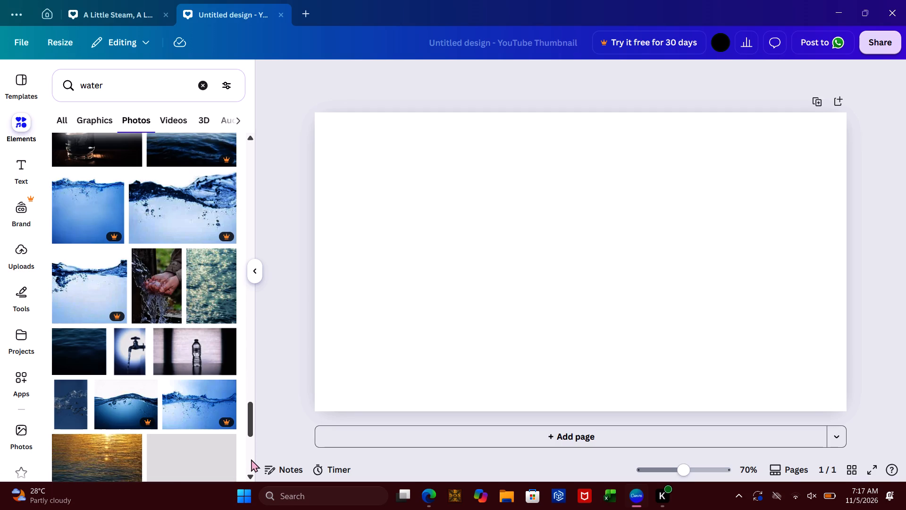
pyautogui.click(251, 459)
pyautogui.click(251, 459)
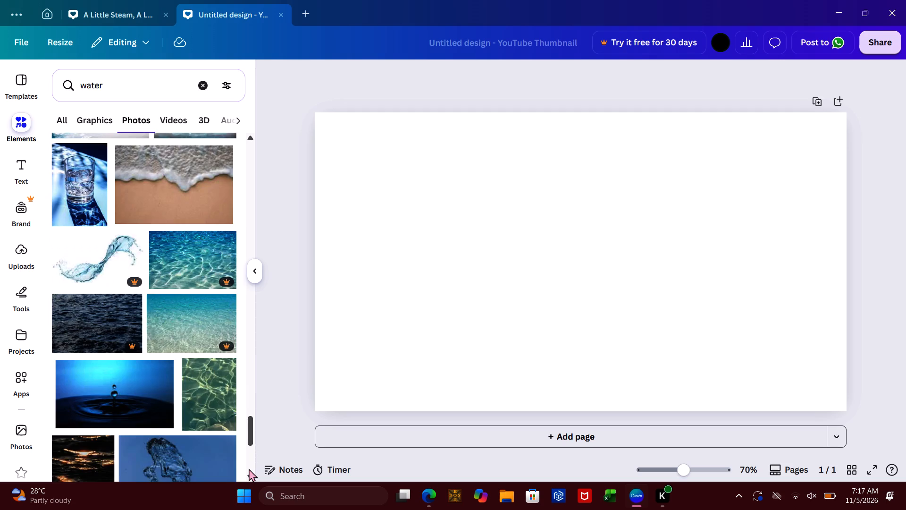
pyautogui.click(249, 468)
# Refine the photo search to "water of swimming pool".
pyautogui.click(152, 82)
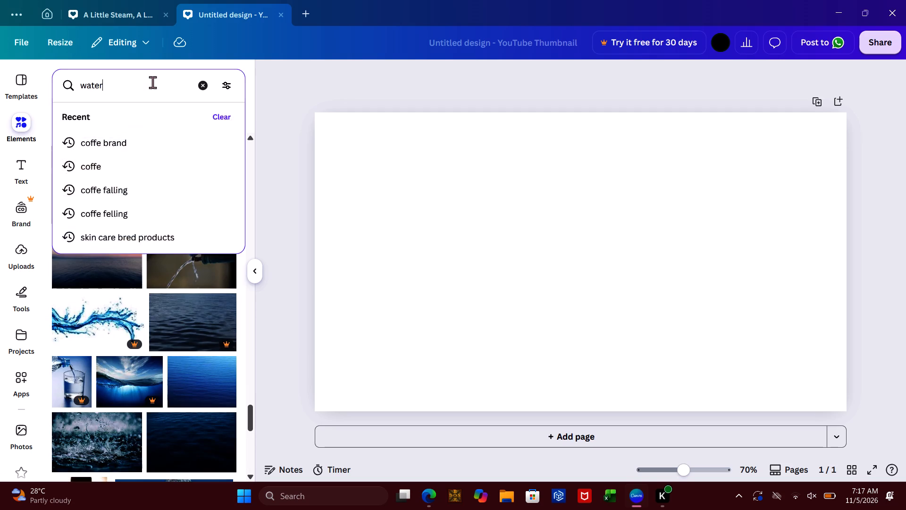
pyautogui.press('space')
pyautogui.write('of')
pyautogui.press('space')
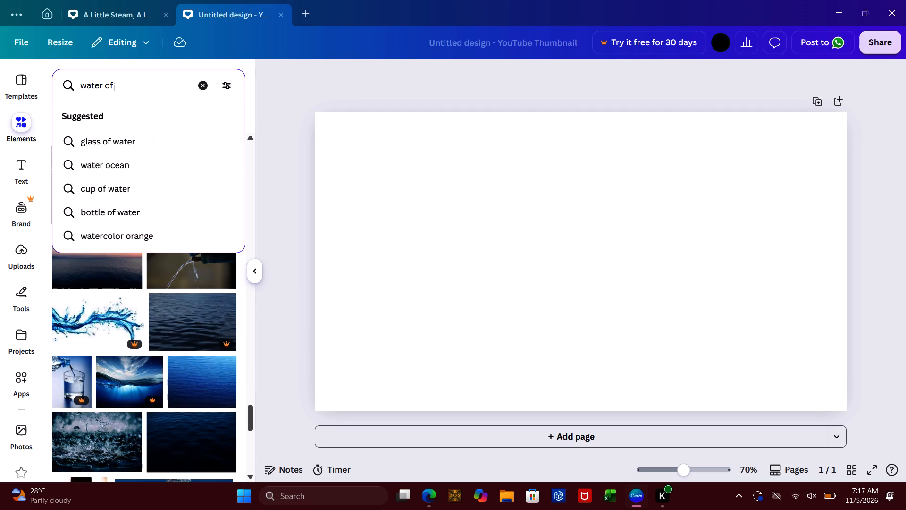
pyautogui.write('swimming pol')
pyautogui.press('BackSpace')
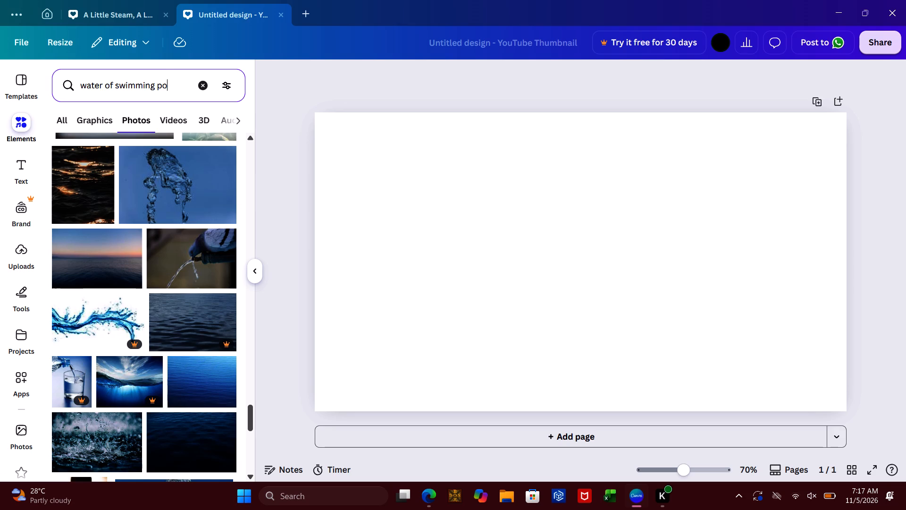
pyautogui.write('ol')
pyautogui.press('Return')
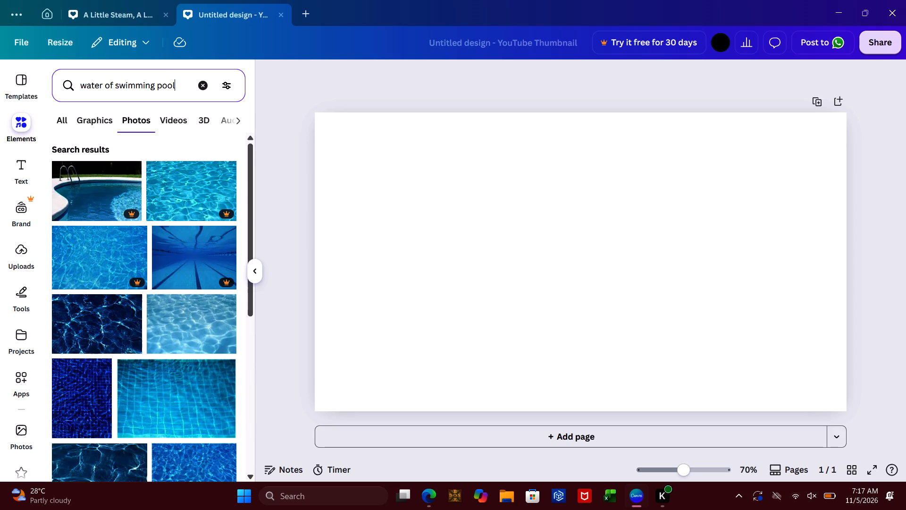
# Look through the "water of swimming pool" photo results for a suitable image for the blank thumbnail.
pyautogui.click(249, 335)
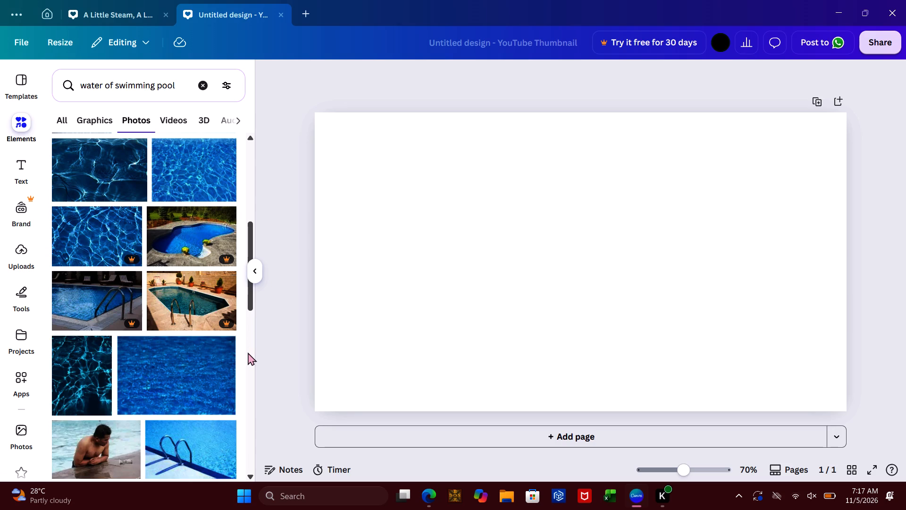
pyautogui.click(247, 352)
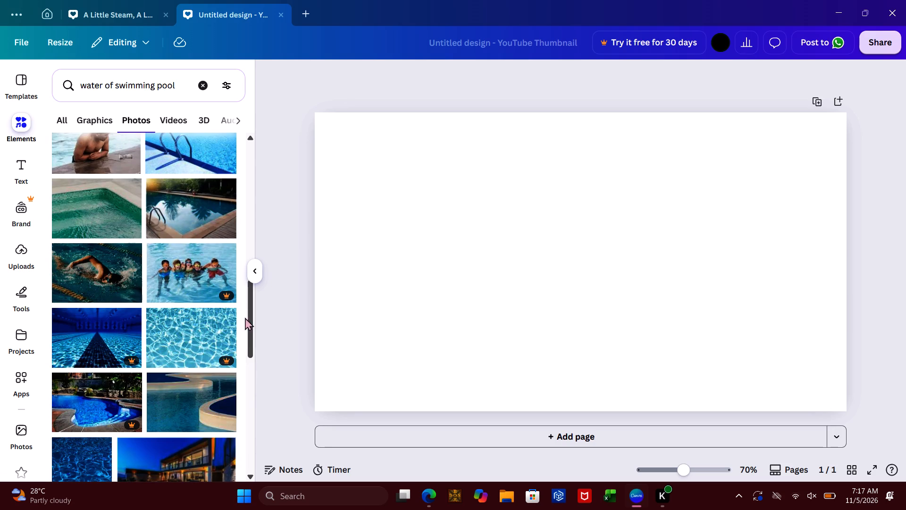
pyautogui.click(253, 390)
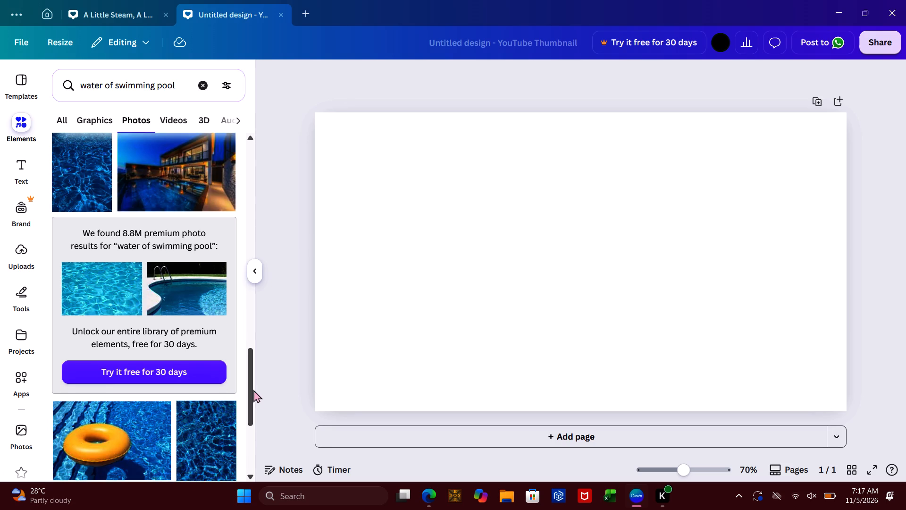
pyautogui.click(252, 437)
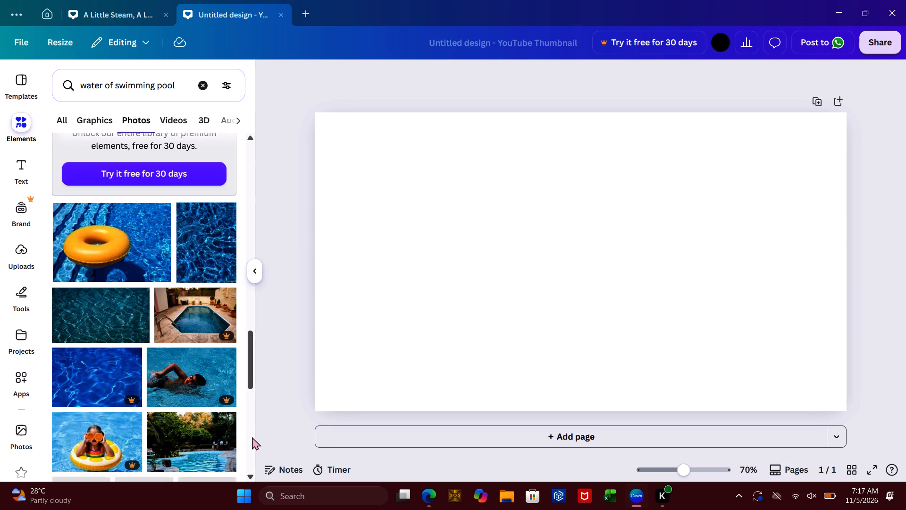
pyautogui.click(245, 443)
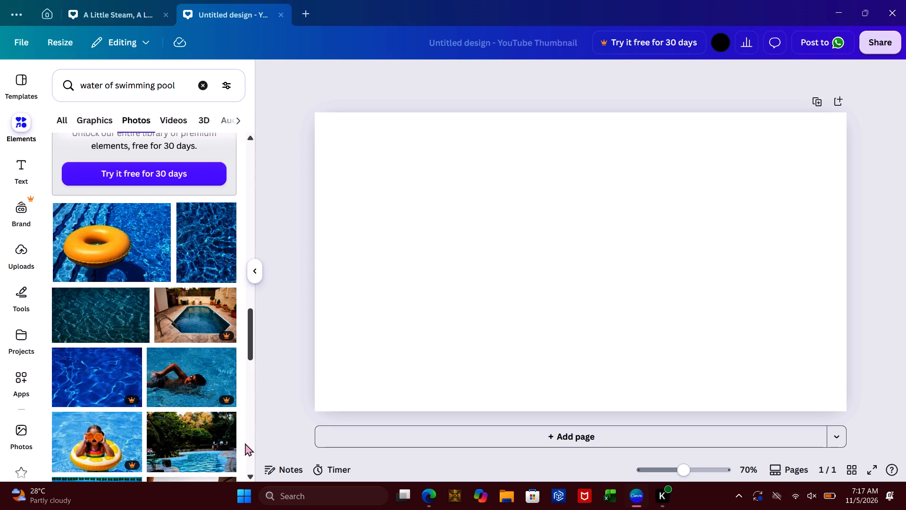
pyautogui.click(247, 448)
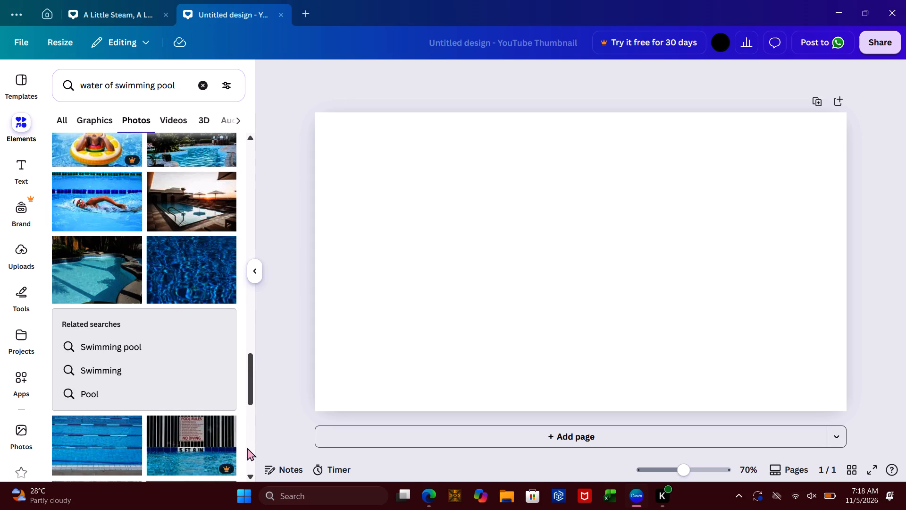
pyautogui.click(249, 450)
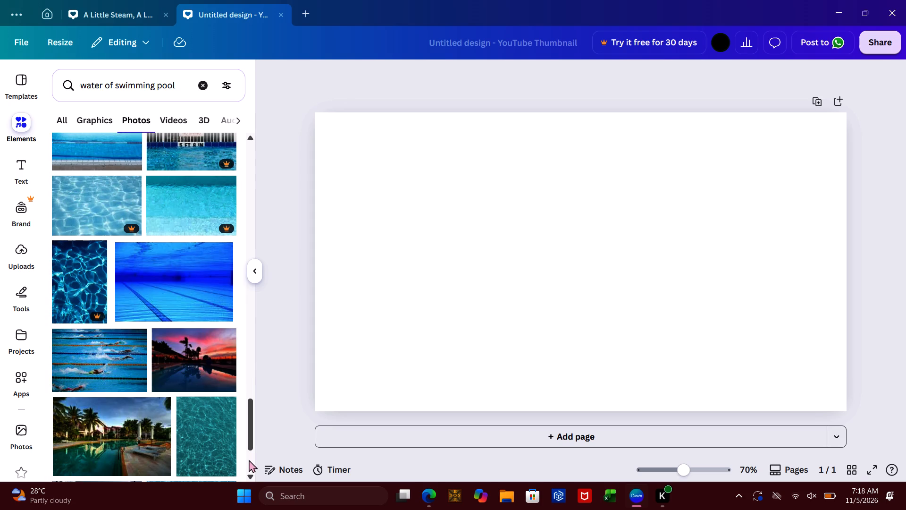
pyautogui.click(249, 462)
pyautogui.click(249, 462)
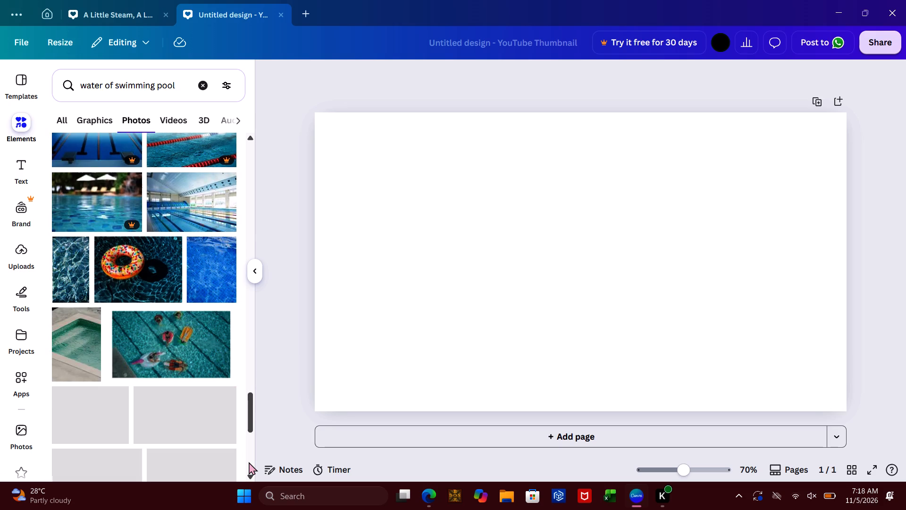
pyautogui.click(249, 462)
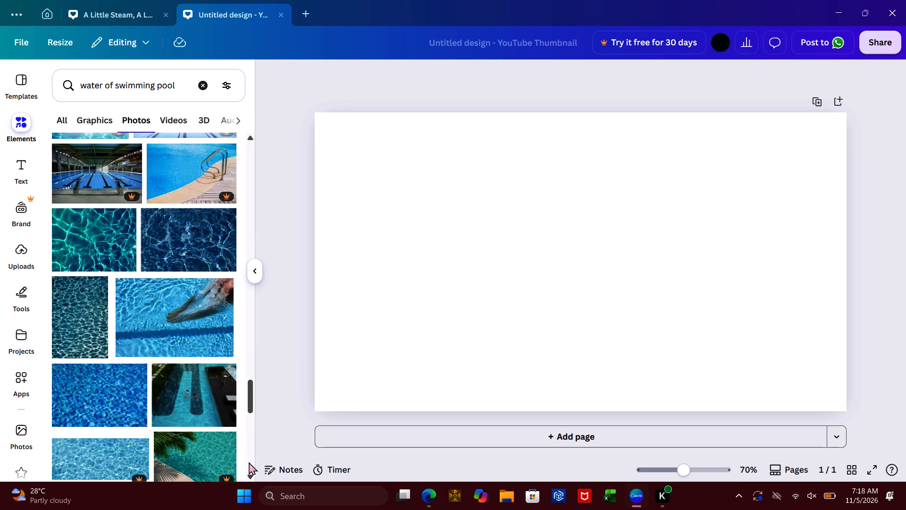
pyautogui.click(249, 462)
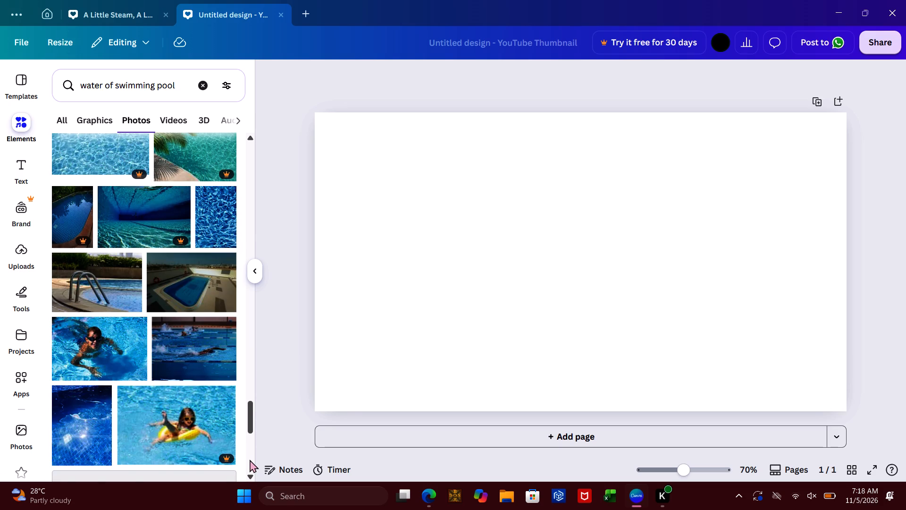
pyautogui.click(250, 459)
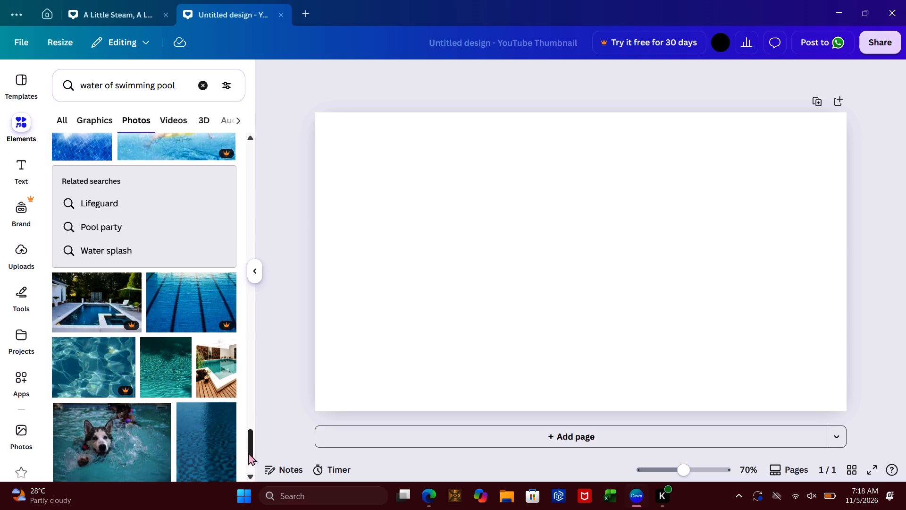
pyautogui.click(250, 470)
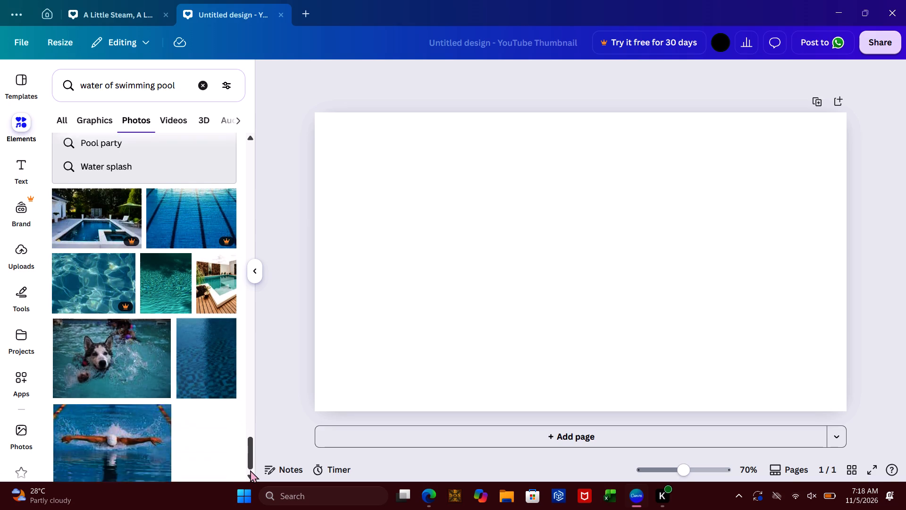
pyautogui.click(250, 470)
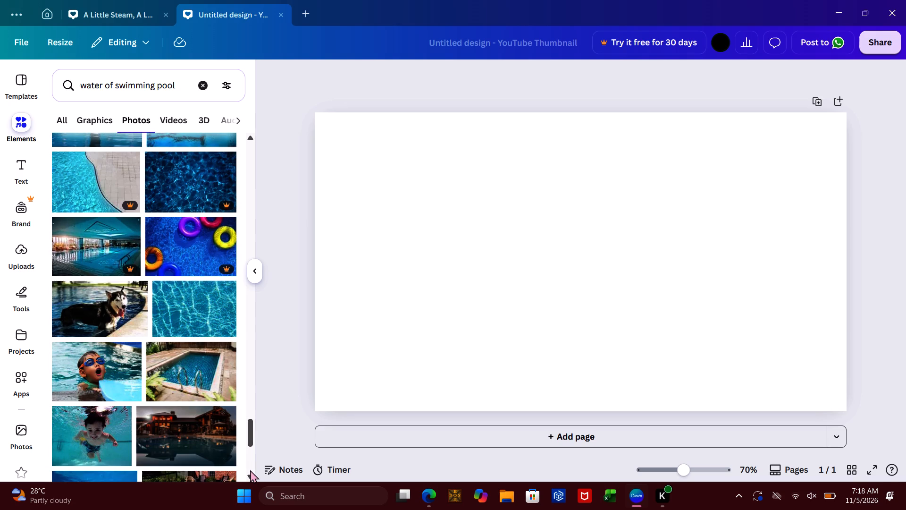
pyautogui.click(250, 470)
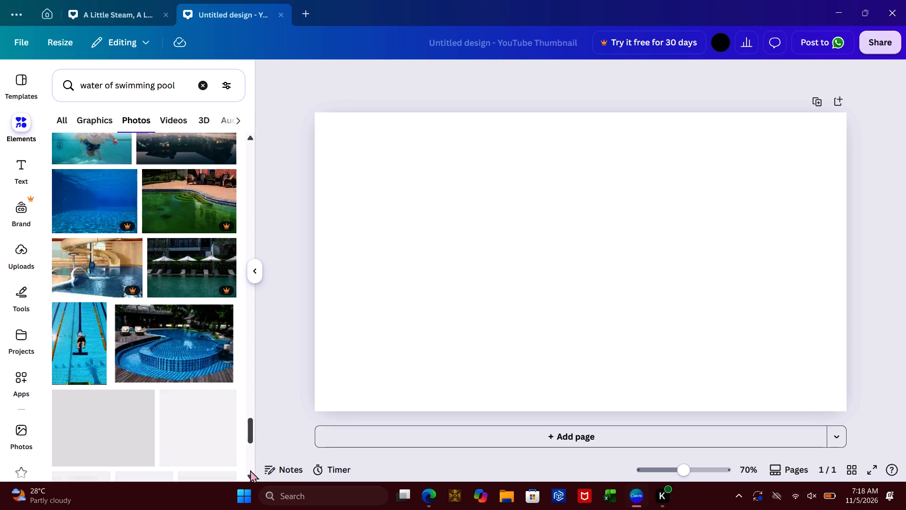
pyautogui.click(250, 470)
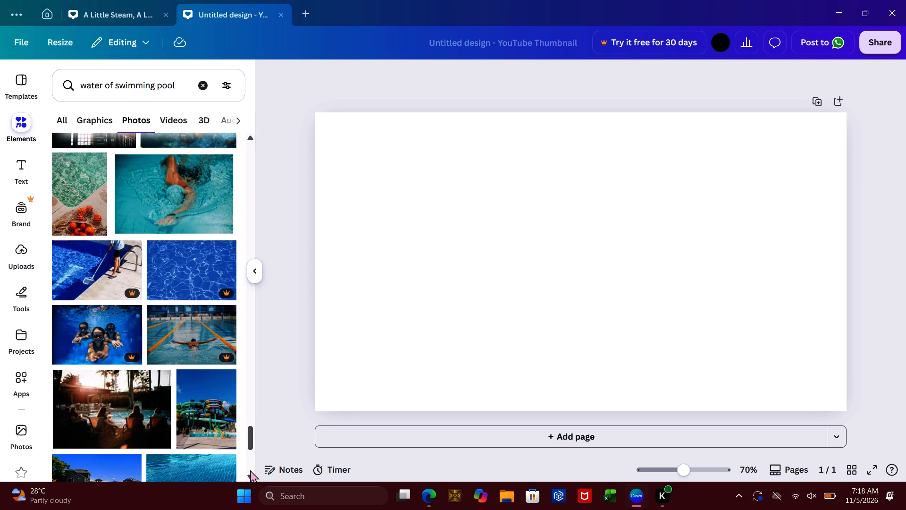
pyautogui.click(250, 470)
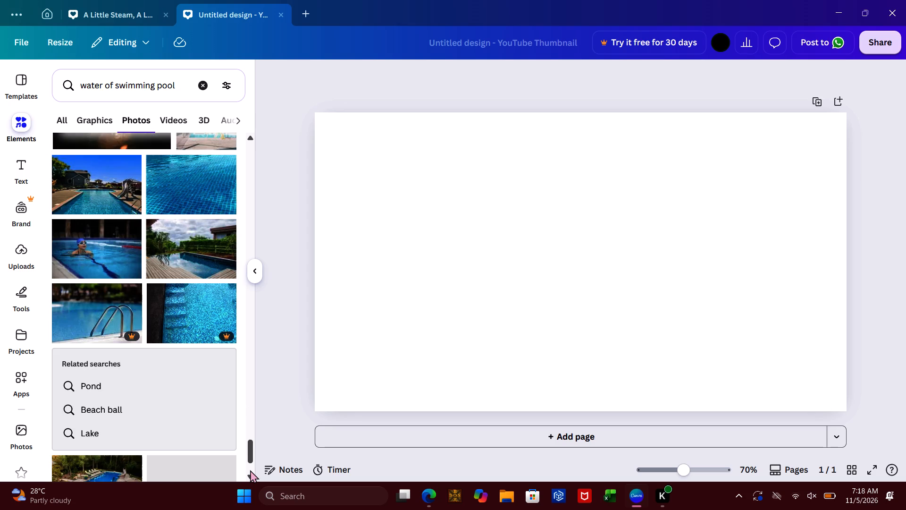
pyautogui.click(250, 470)
pyautogui.click(250, 470)
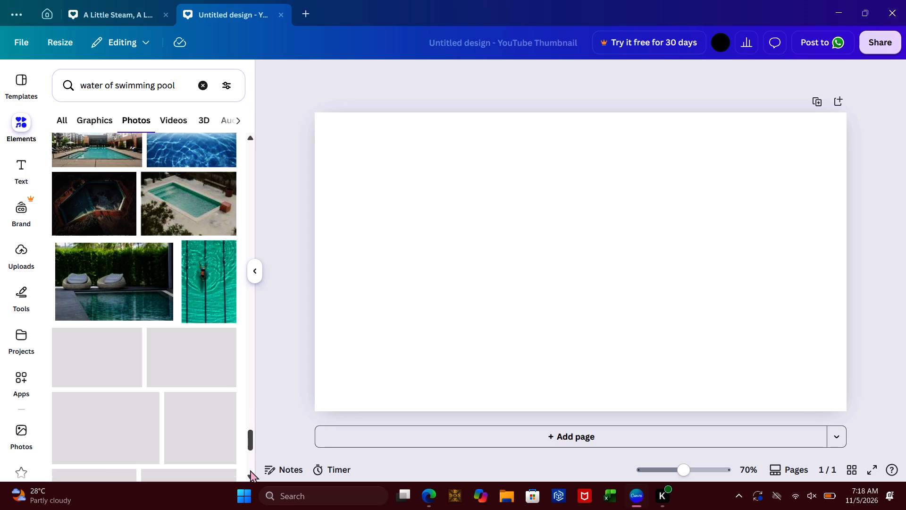
pyautogui.click(250, 470)
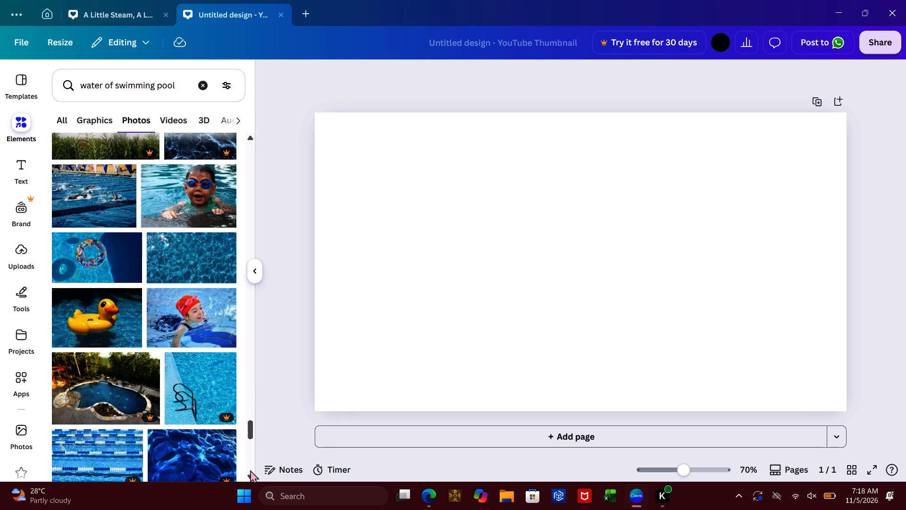
pyautogui.click(250, 470)
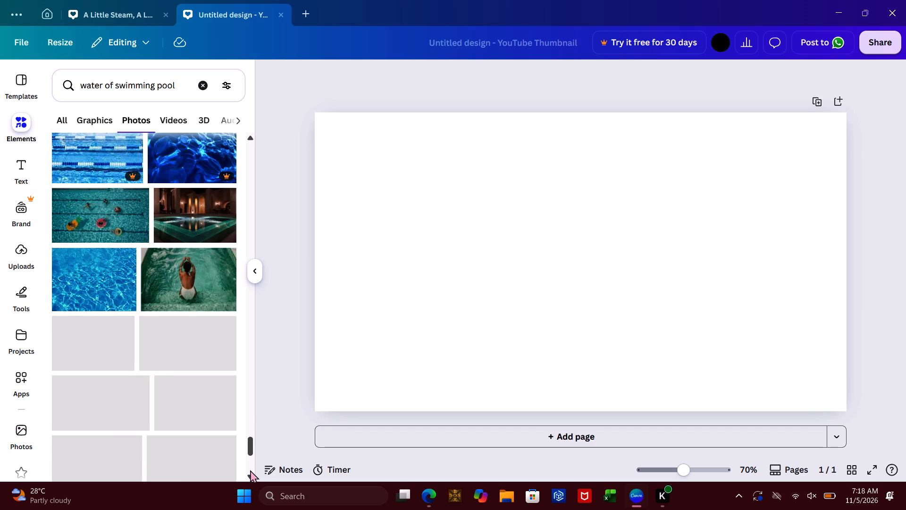
pyautogui.click(250, 470)
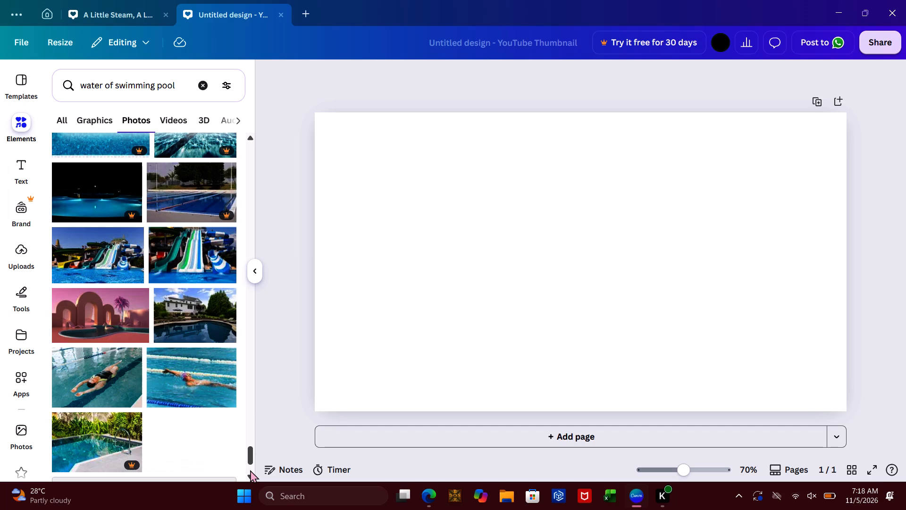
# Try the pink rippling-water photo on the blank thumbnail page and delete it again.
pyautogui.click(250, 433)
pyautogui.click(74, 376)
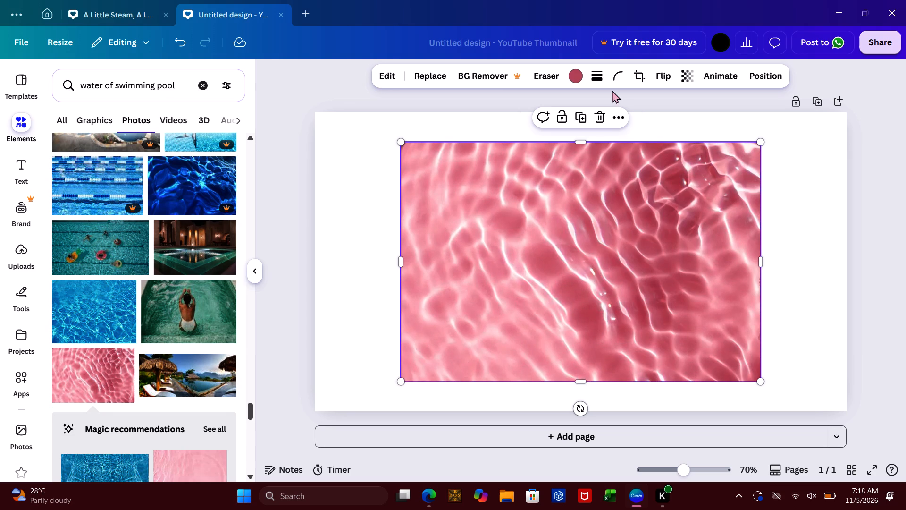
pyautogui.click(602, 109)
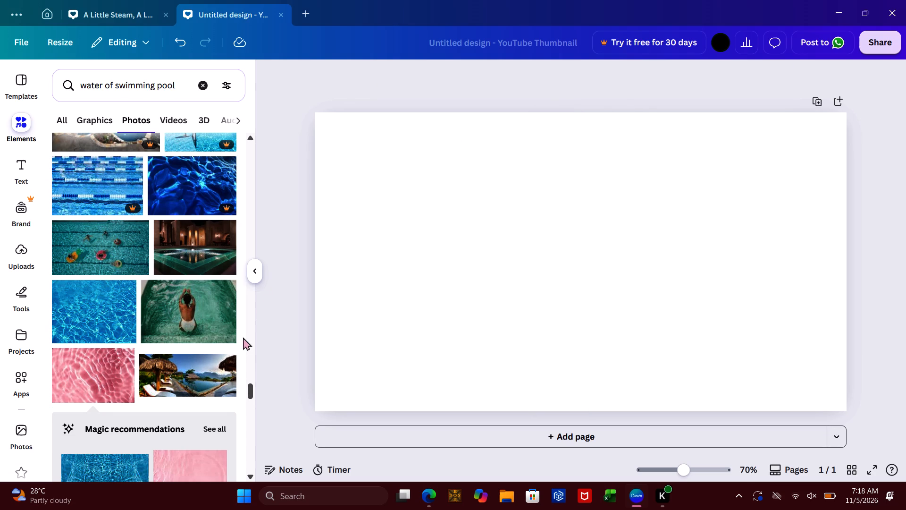
# Find the photo of two laughing children with armbands at the pool edge and add it to the blank thumbnail page.
pyautogui.click(251, 417)
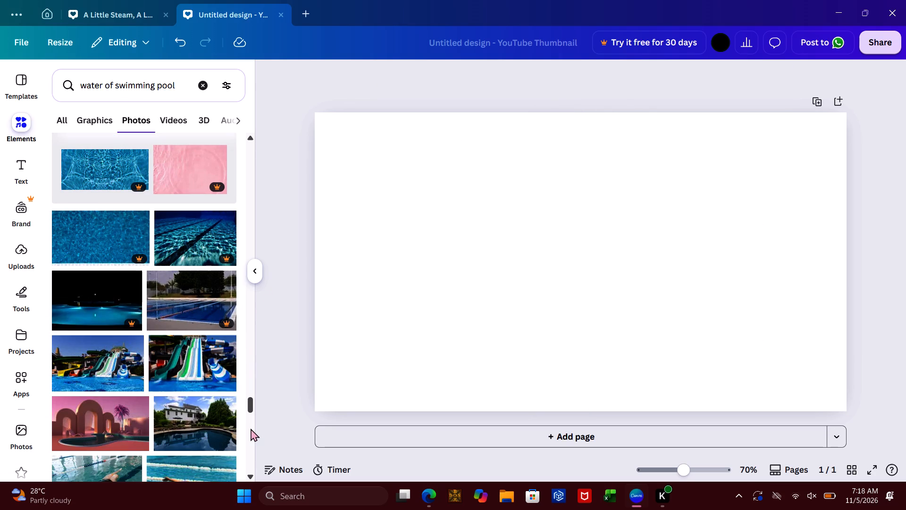
pyautogui.click(250, 428)
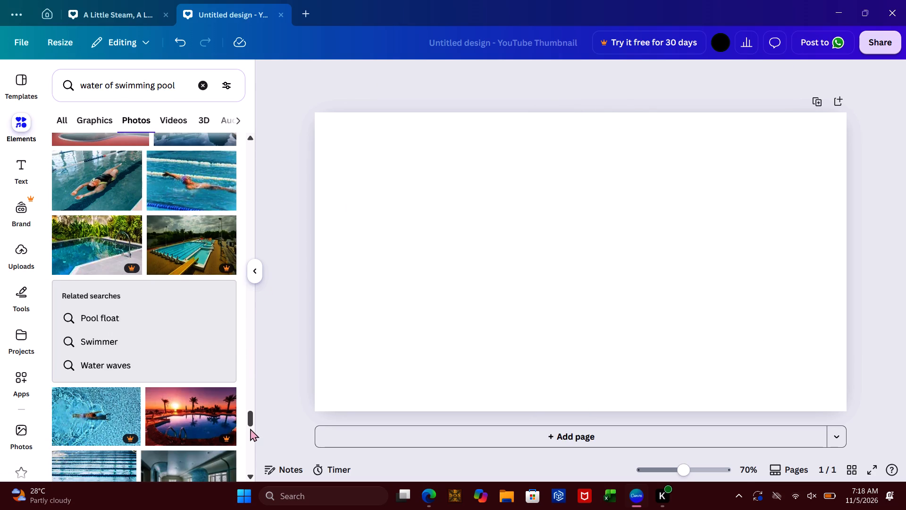
pyautogui.click(249, 441)
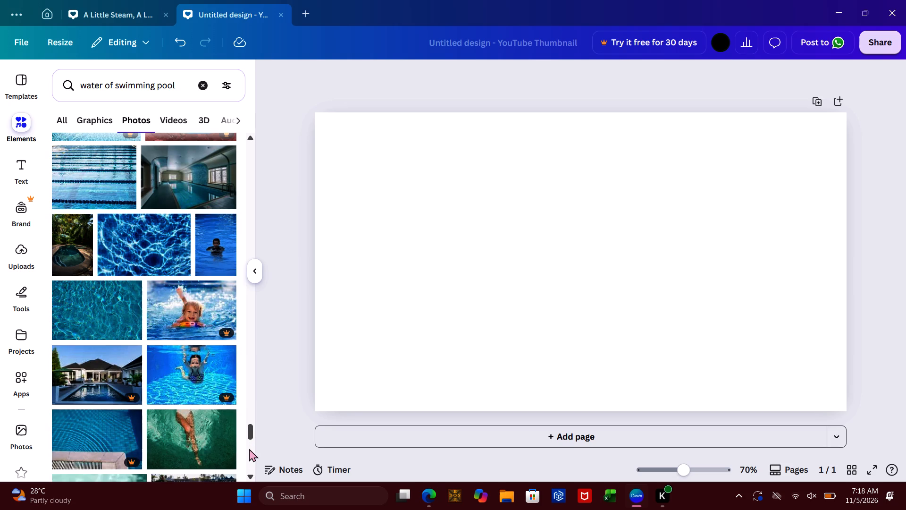
pyautogui.click(249, 457)
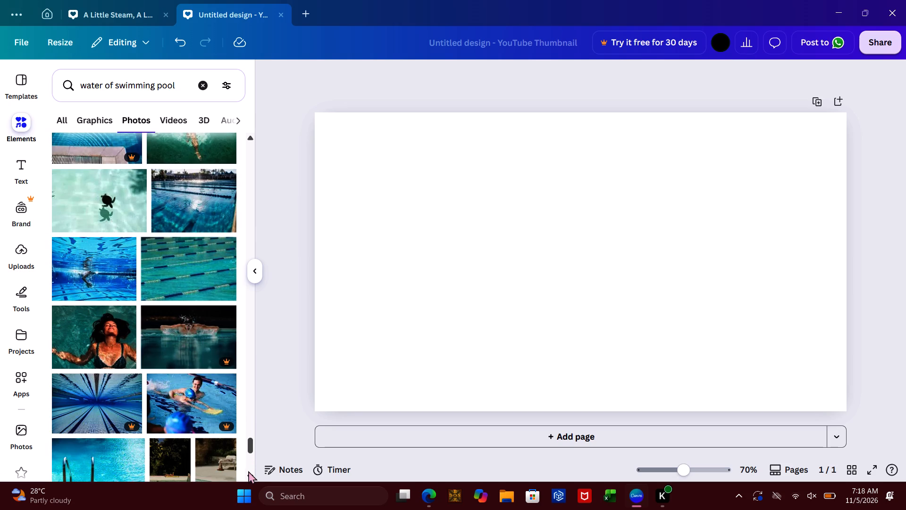
pyautogui.click(250, 465)
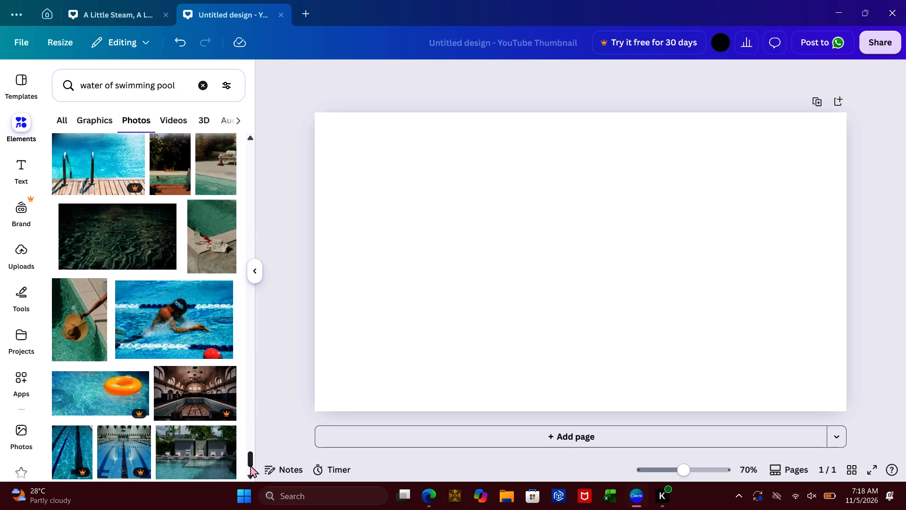
pyautogui.click(247, 476)
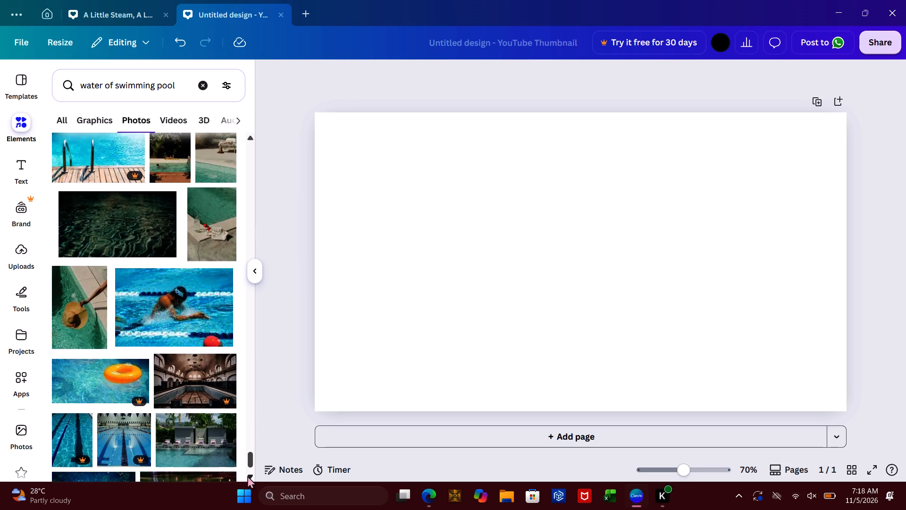
pyautogui.tripleClick(247, 476)
pyautogui.tripleClick(247, 476)
pyautogui.click(247, 476)
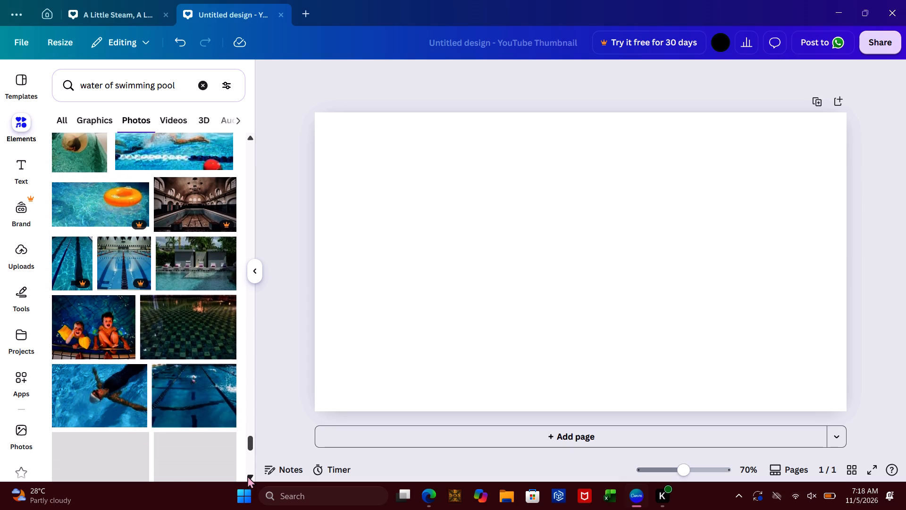
pyautogui.click(117, 343)
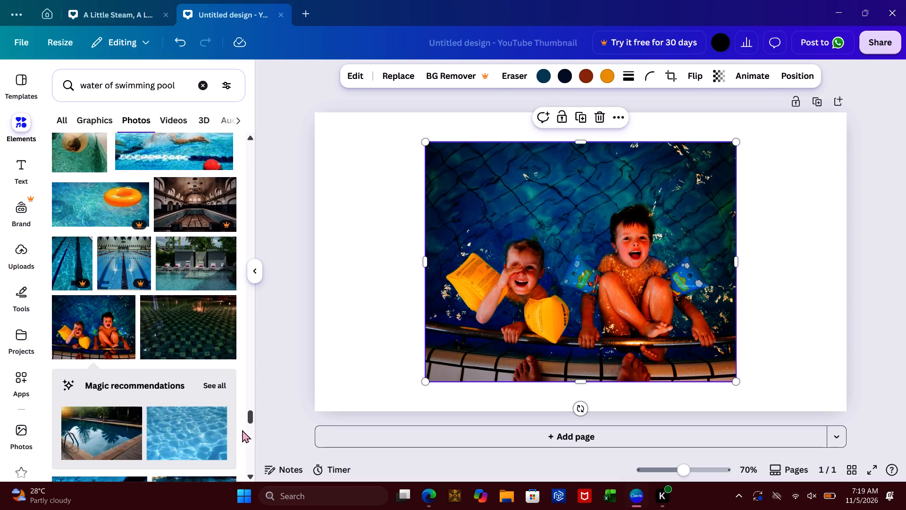
# Look further through the "water of swimming pool" photo results for an alternative to the photo of the two children.
pyautogui.click(248, 442)
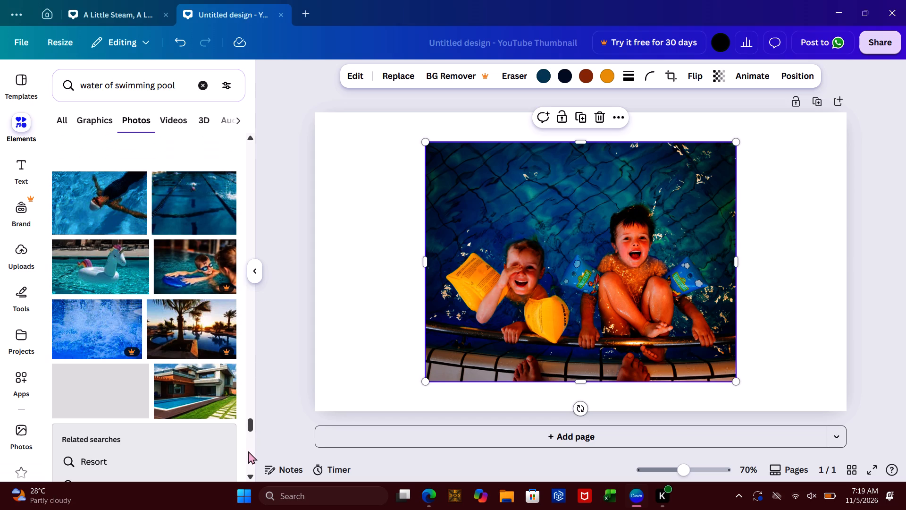
pyautogui.click(249, 454)
pyautogui.click(249, 454)
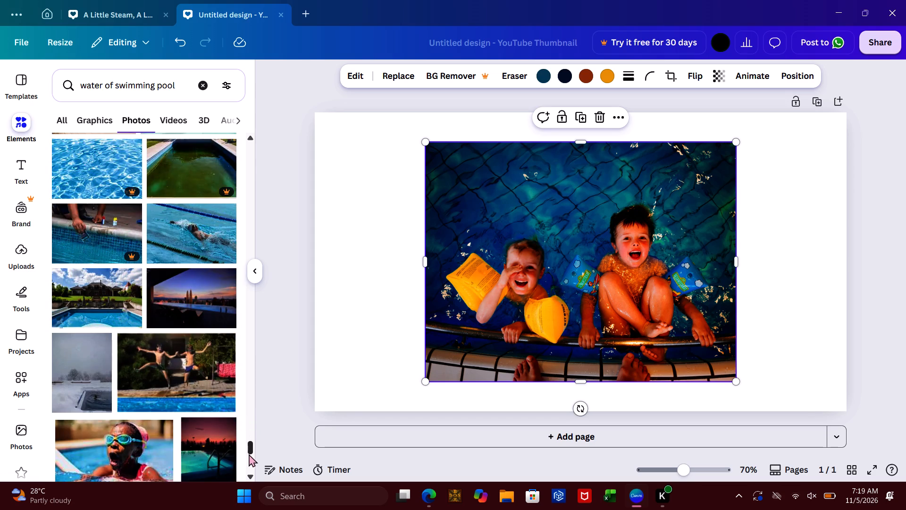
pyautogui.click(248, 470)
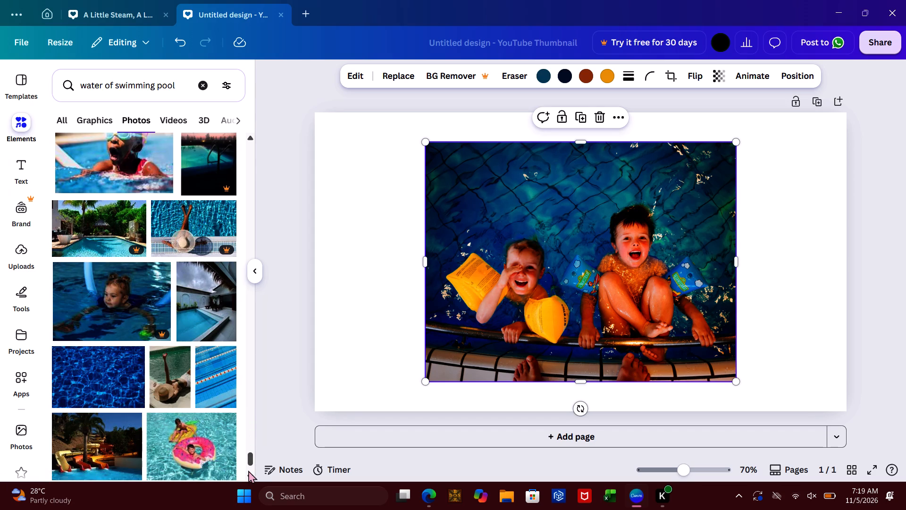
pyautogui.click(248, 473)
pyautogui.click(248, 473)
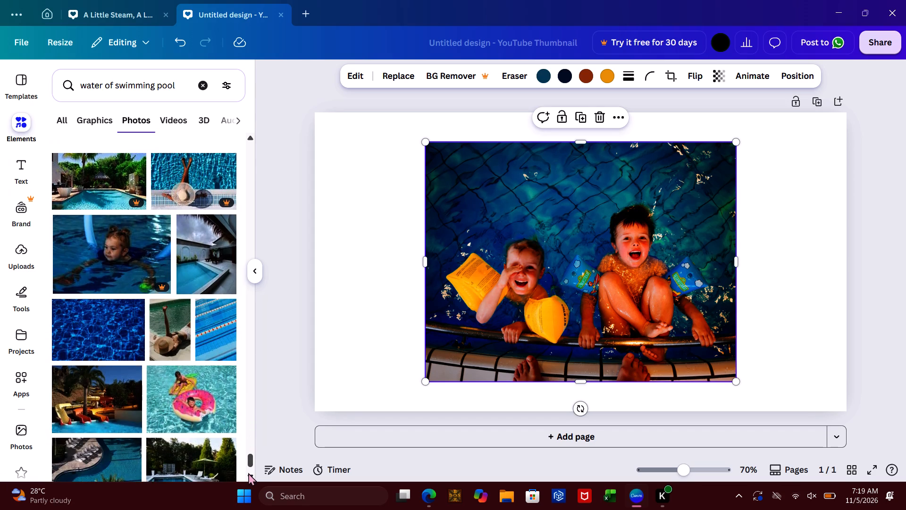
pyautogui.tripleClick(248, 473)
pyautogui.tripleClick(248, 473)
pyautogui.tripleClick(248, 473)
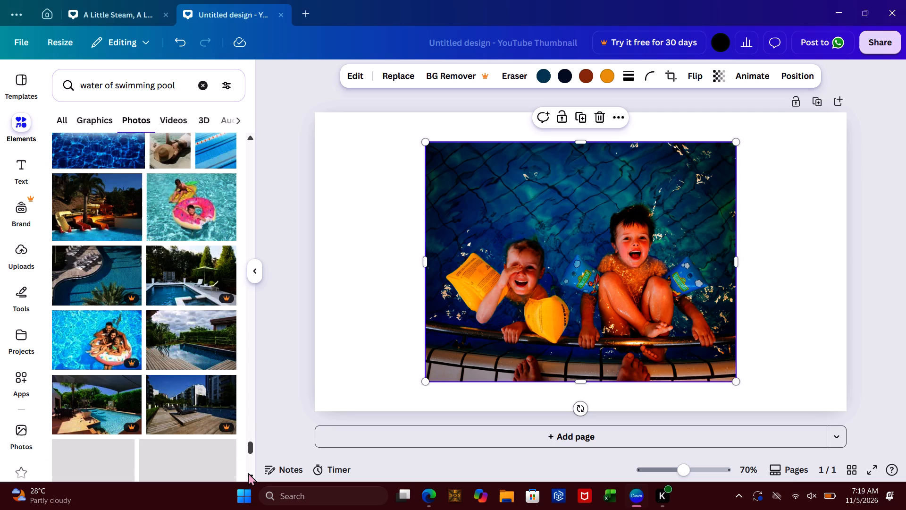
pyautogui.tripleClick(248, 473)
pyautogui.tripleClick(248, 473)
pyautogui.tripleClick(248, 473)
pyautogui.tripleClick(248, 473)
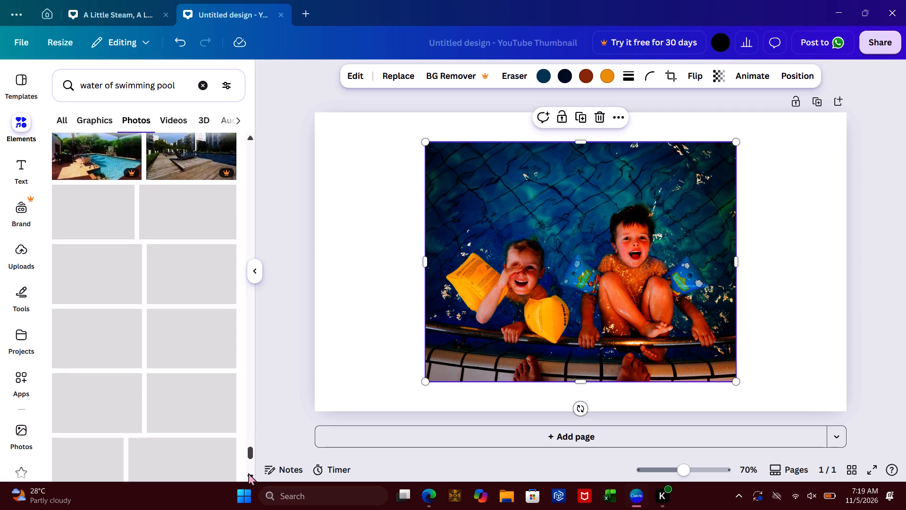
pyautogui.tripleClick(248, 473)
pyautogui.tripleClick(248, 473)
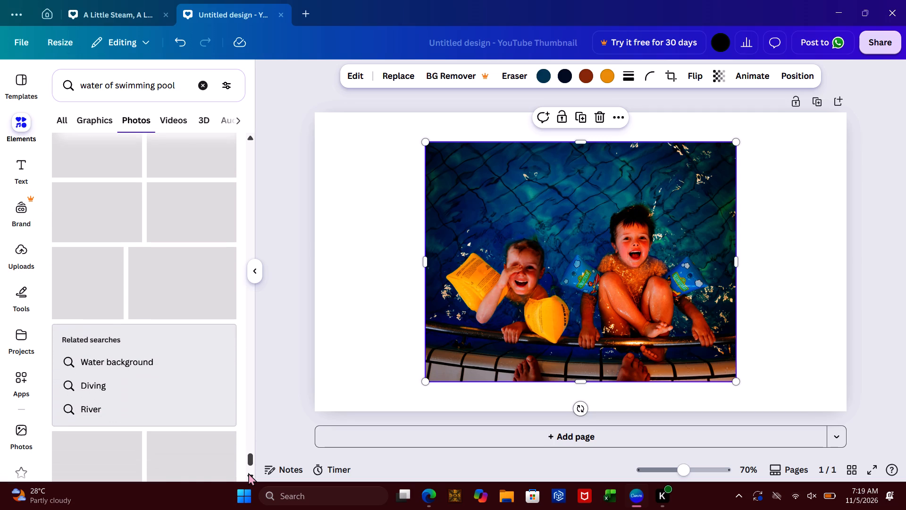
# Delete the photo of the two laughing children with armbands from the thumbnail page.
pyautogui.click(572, 220)
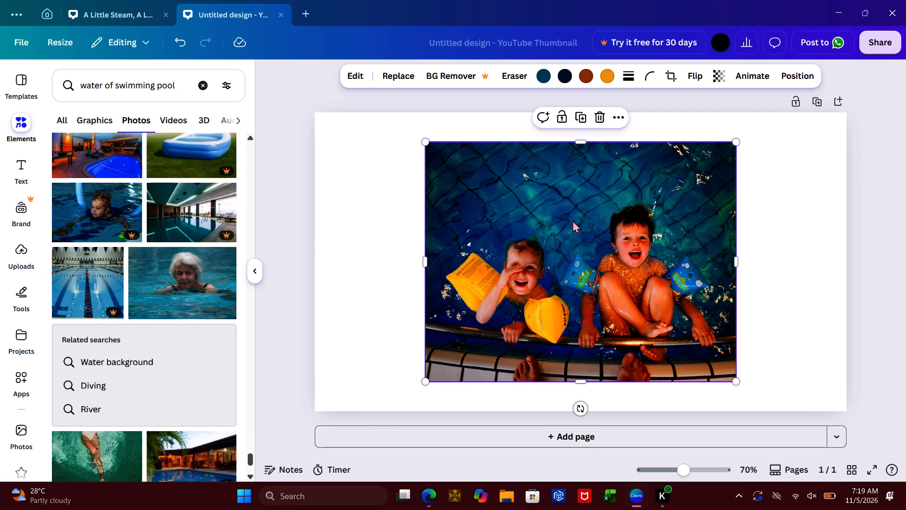
pyautogui.click(603, 153)
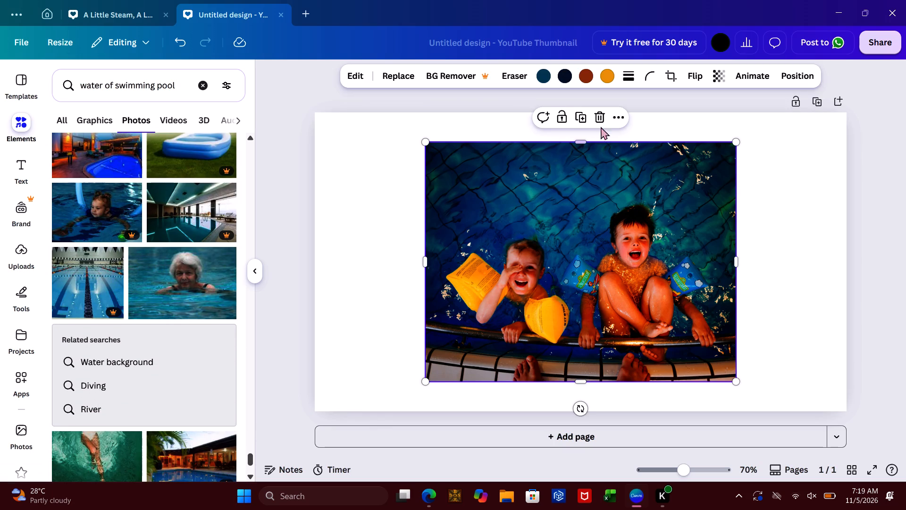
pyautogui.click(601, 125)
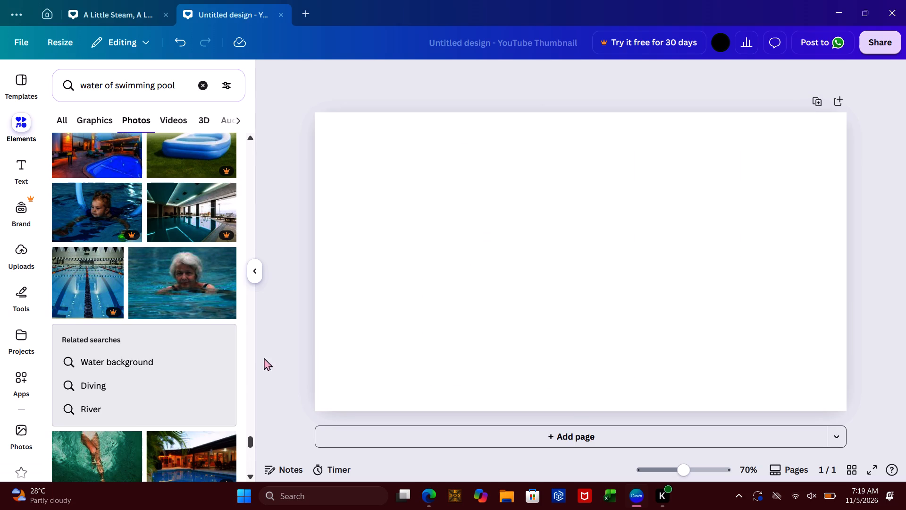
# Look through more of the "water of swimming pool" photo results for a suitable image for the blank thumbnail.
pyautogui.click(252, 465)
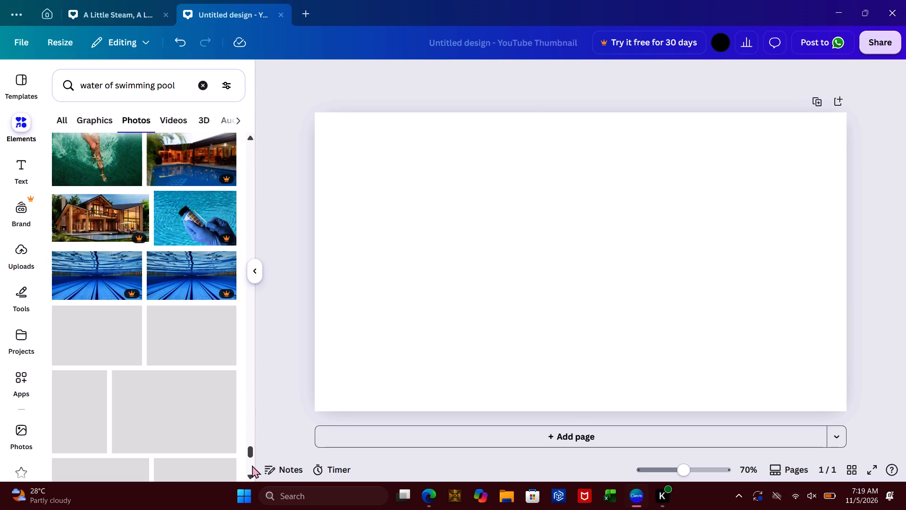
pyautogui.click(248, 467)
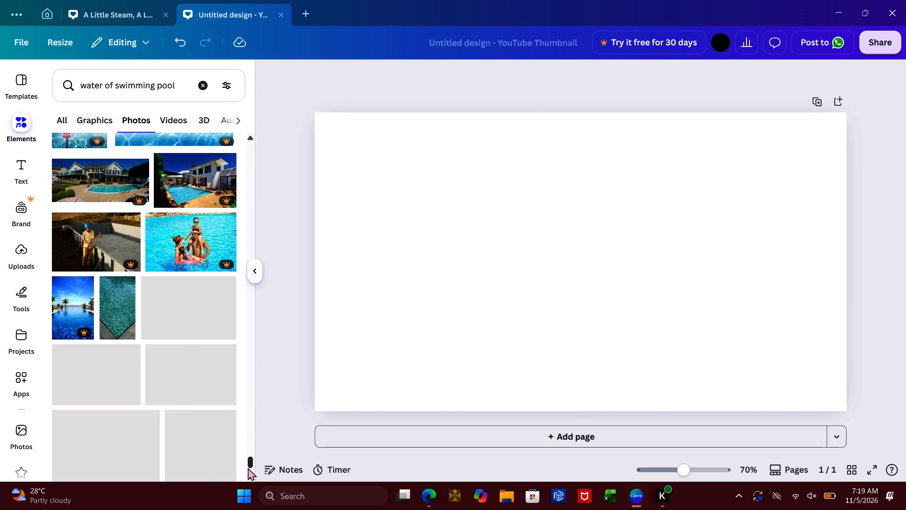
pyautogui.click(248, 469)
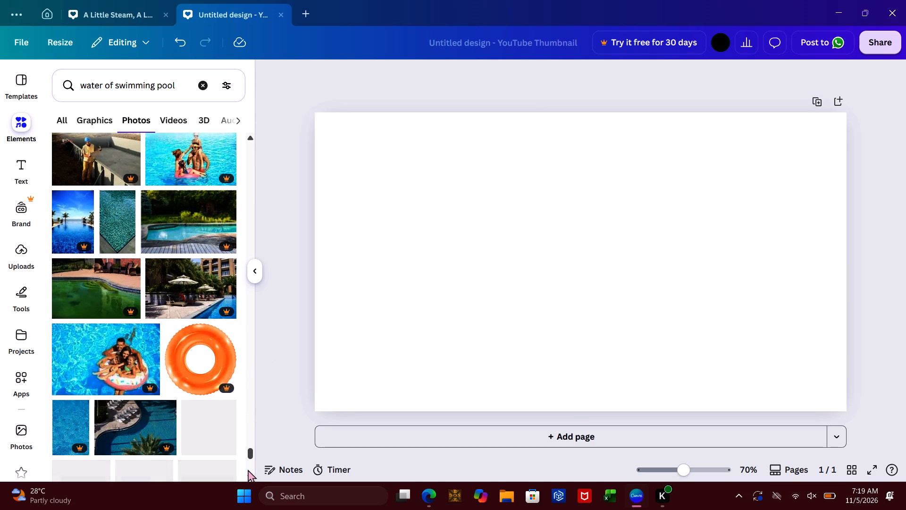
pyautogui.doubleClick(248, 469)
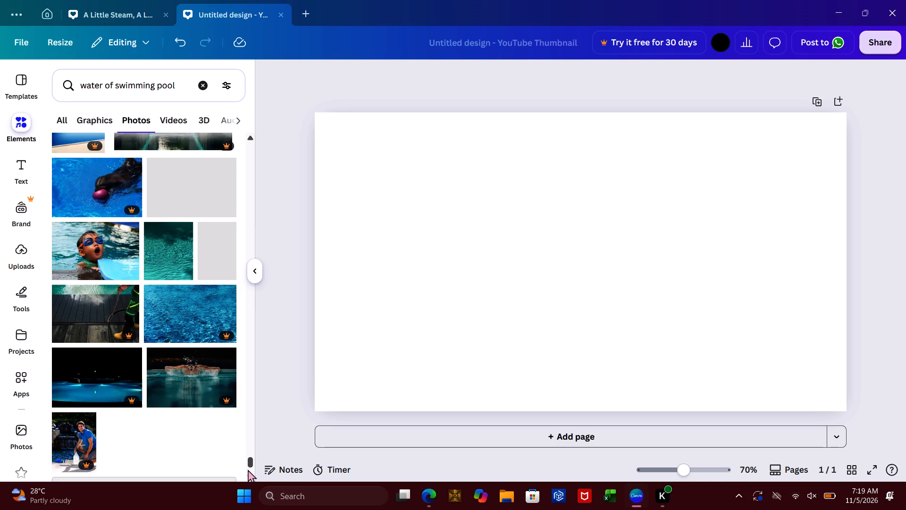
pyautogui.click(248, 469)
pyautogui.doubleClick(248, 469)
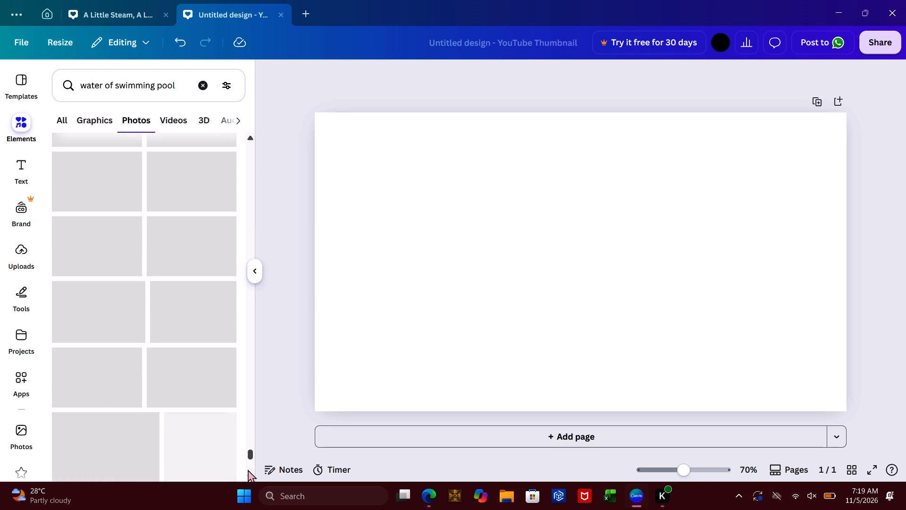
pyautogui.click(248, 469)
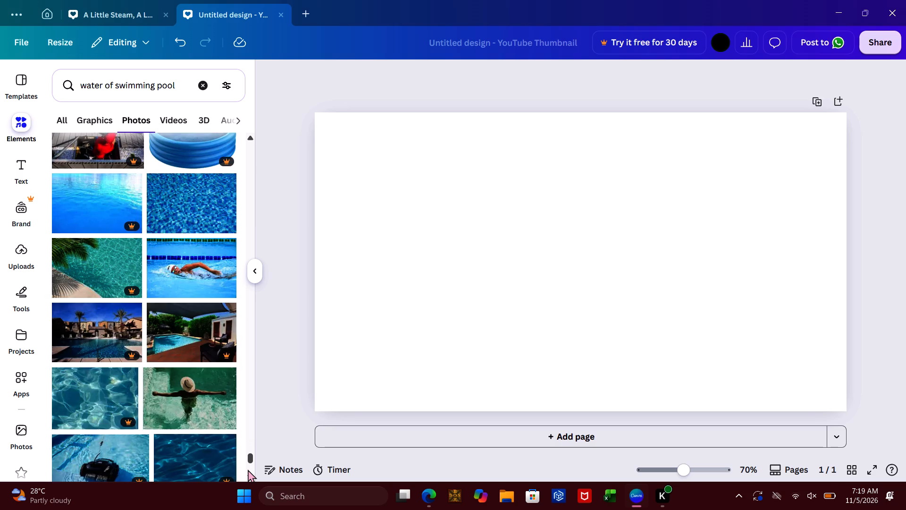
pyautogui.click(248, 469)
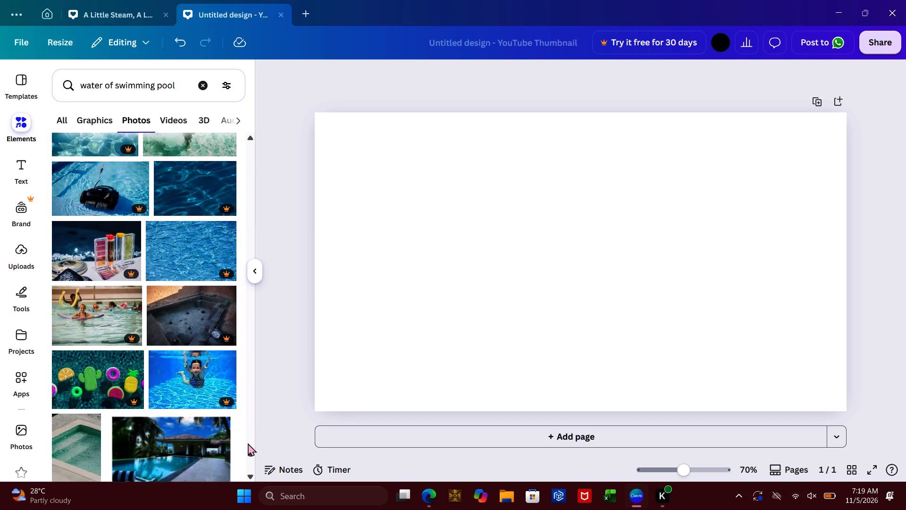
pyautogui.click(248, 443)
pyautogui.click(249, 464)
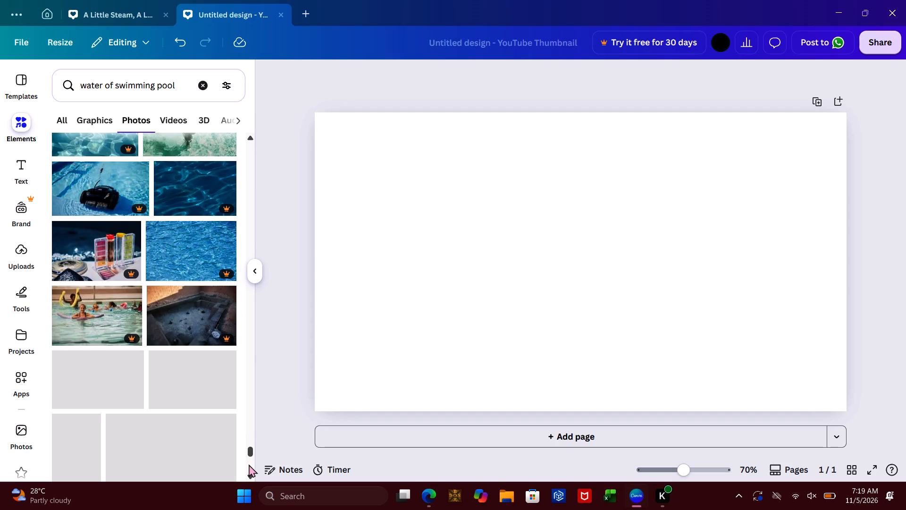
pyautogui.click(249, 464)
pyautogui.click(249, 464)
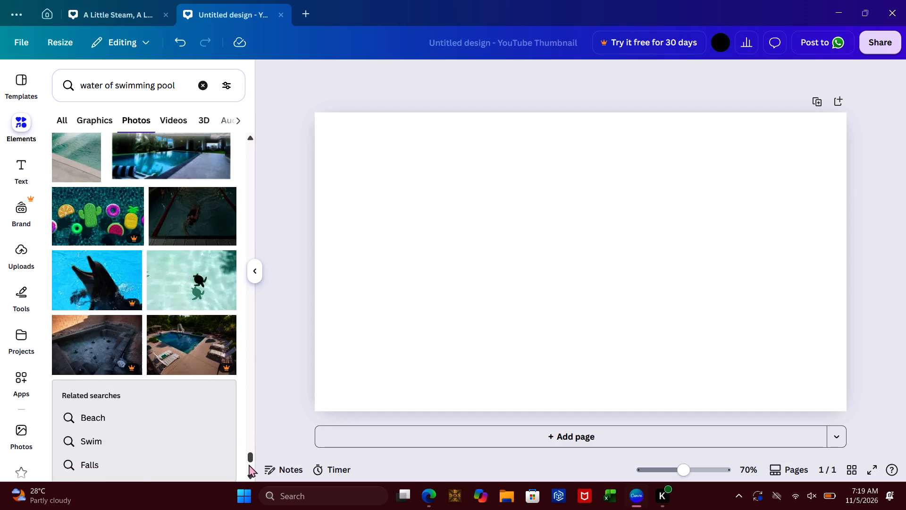
pyautogui.click(249, 464)
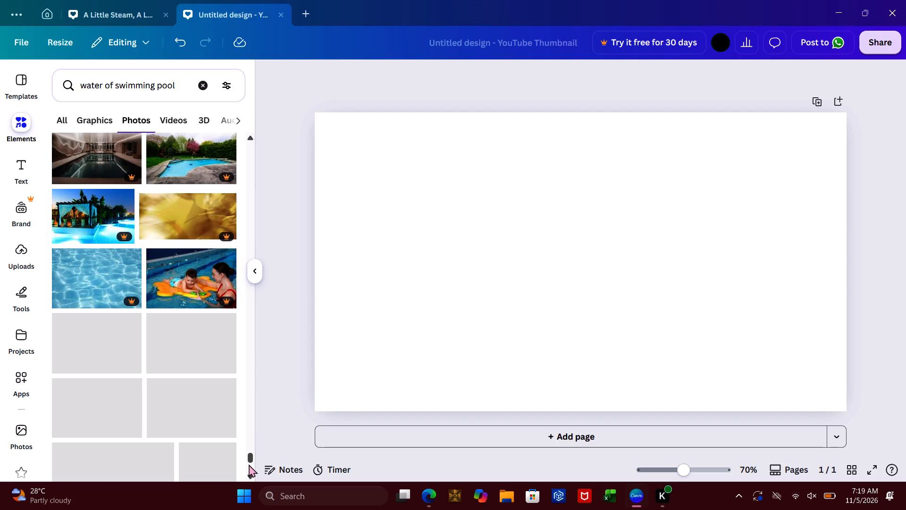
pyautogui.click(249, 441)
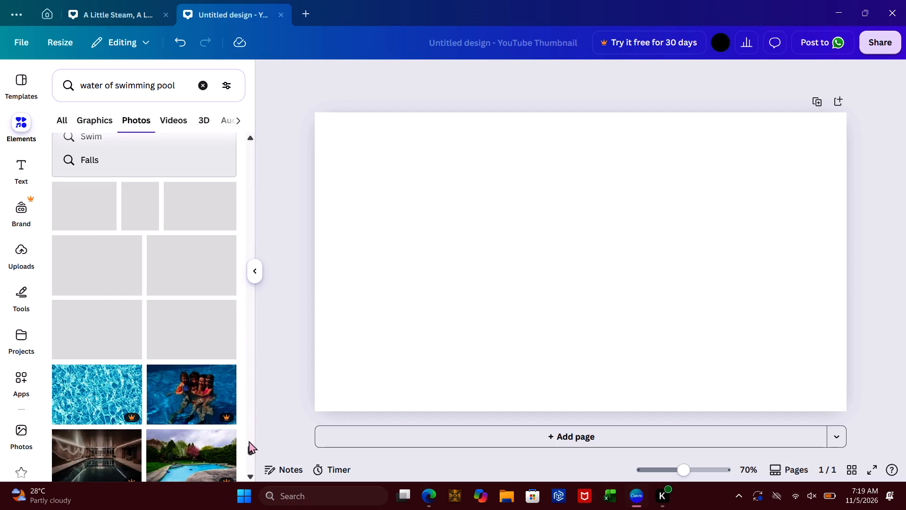
pyautogui.click(244, 466)
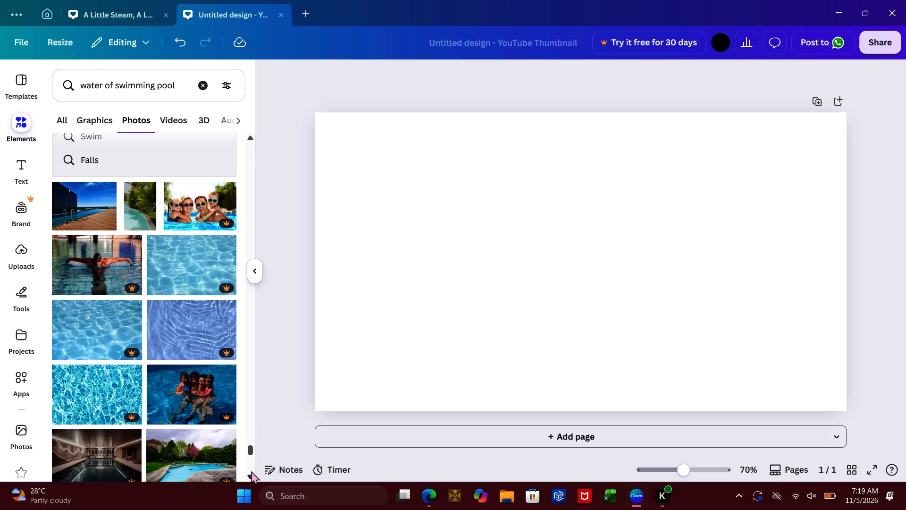
pyautogui.tripleClick(251, 471)
pyautogui.tripleClick(251, 471)
pyautogui.tripleClick(251, 471)
pyautogui.tripleClick(251, 471)
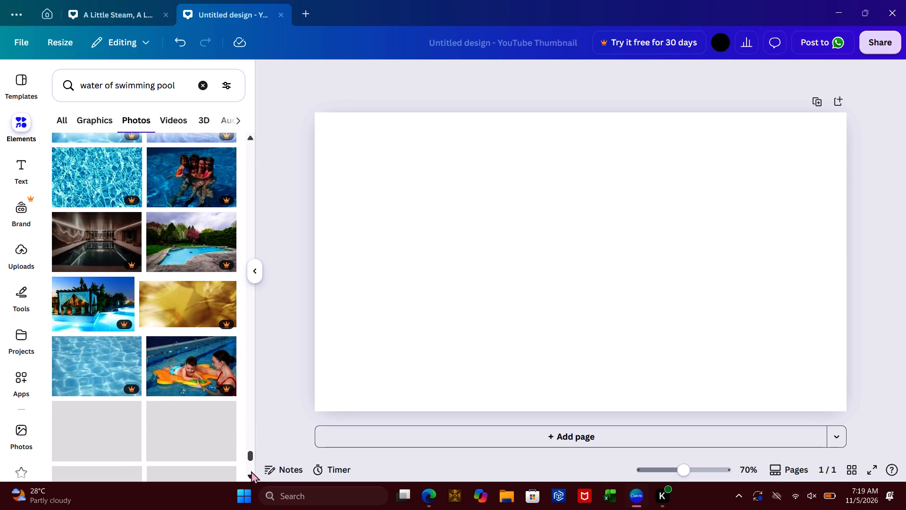
pyautogui.click(251, 471)
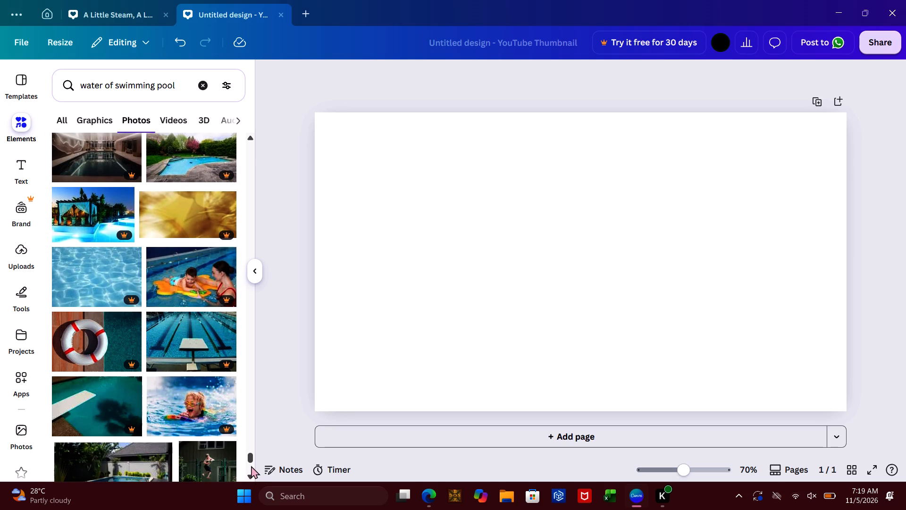
pyautogui.tripleClick(252, 463)
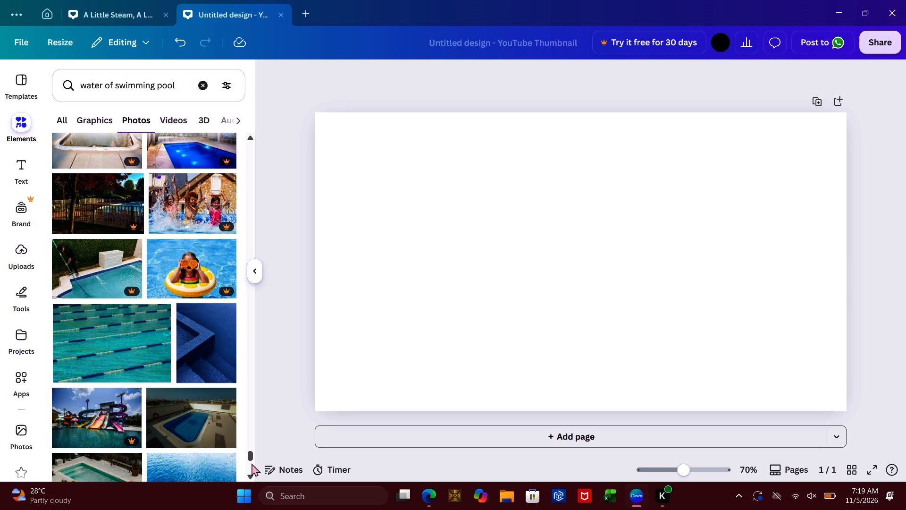
pyautogui.click(252, 463)
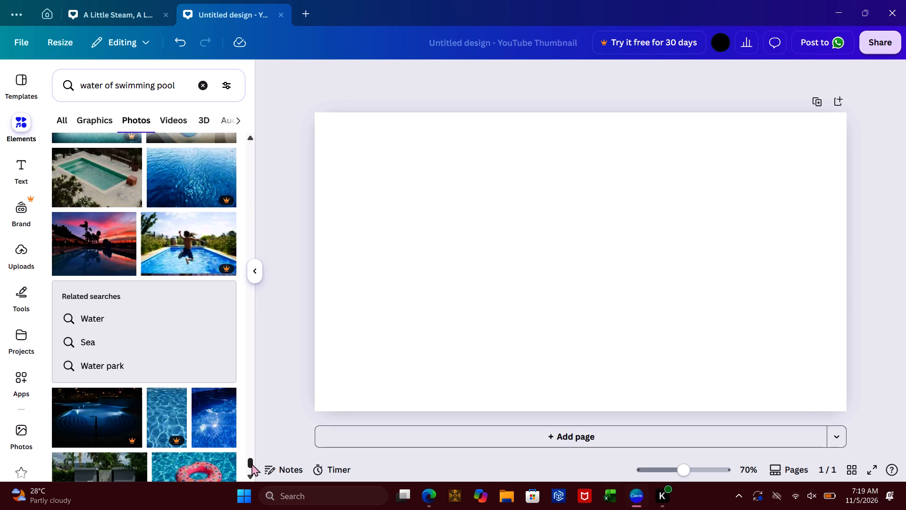
pyautogui.click(252, 463)
pyautogui.click(252, 463)
pyautogui.doubleClick(251, 467)
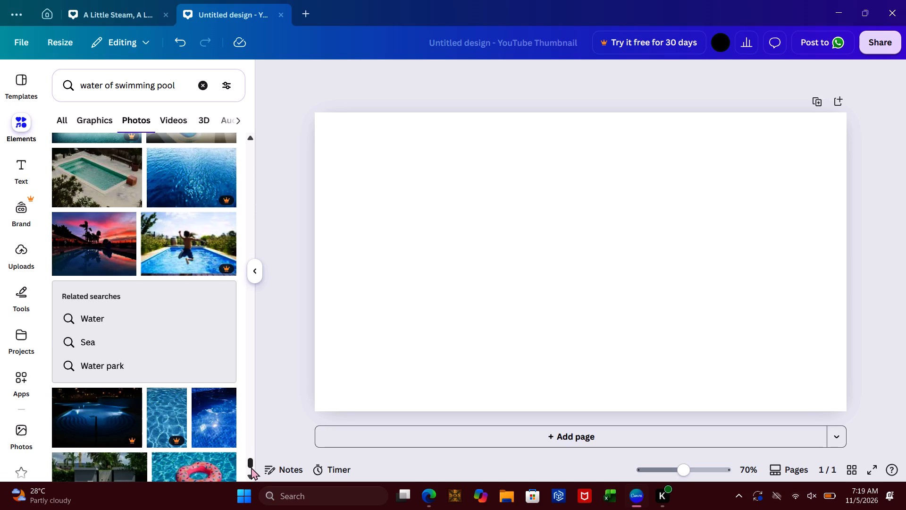
pyautogui.tripleClick(250, 470)
pyautogui.click(250, 470)
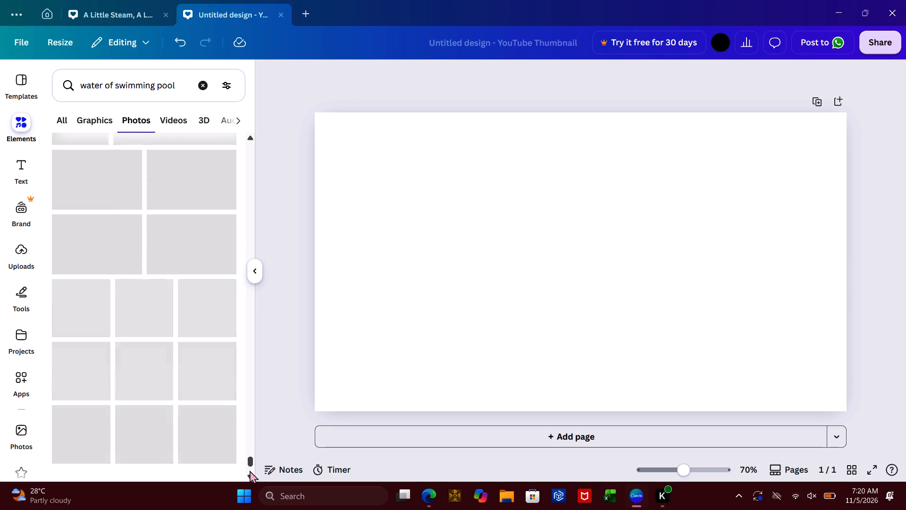
pyautogui.click(250, 470)
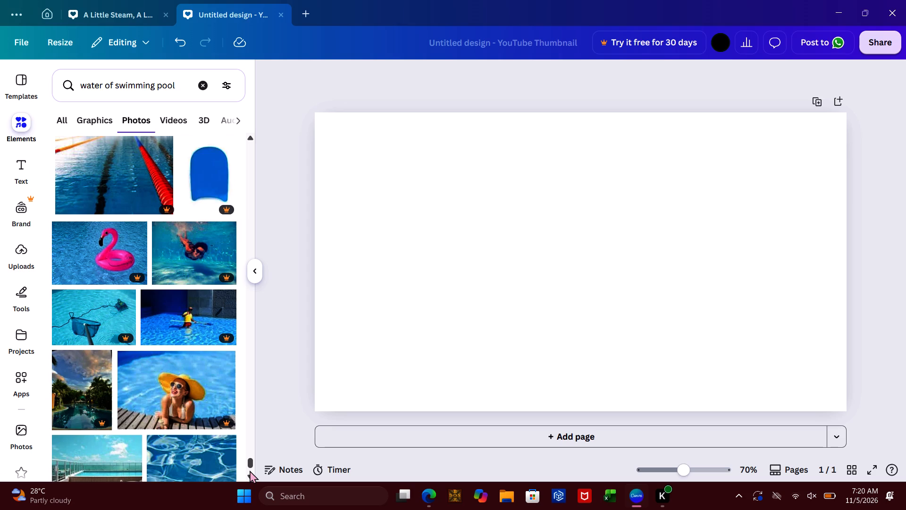
pyautogui.click(250, 470)
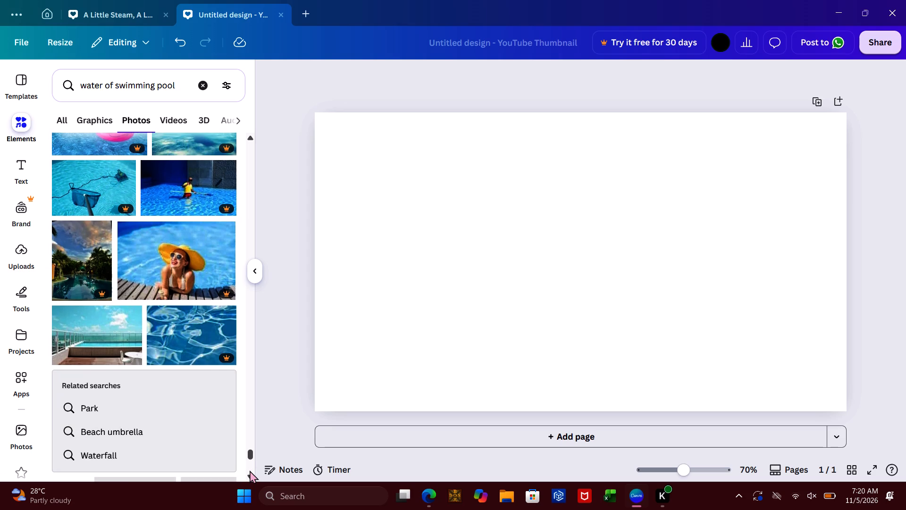
pyautogui.click(250, 470)
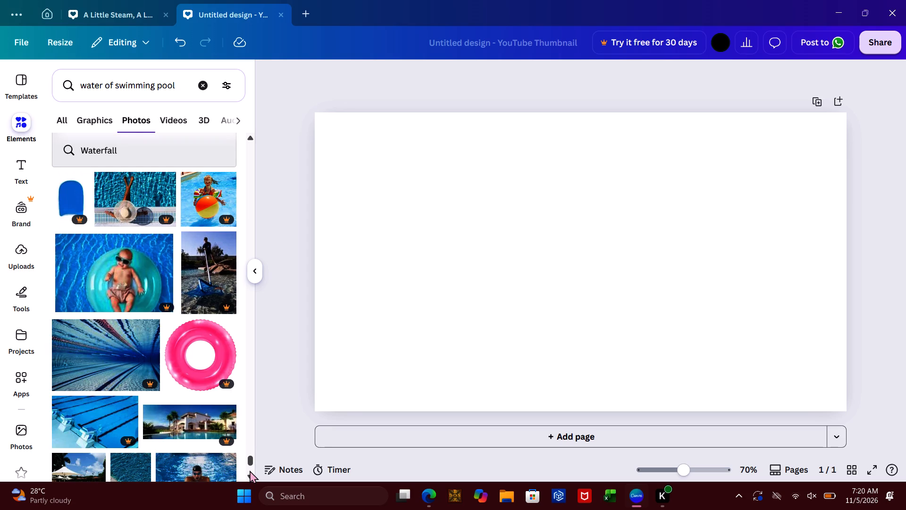
pyautogui.click(250, 470)
pyautogui.click(250, 470)
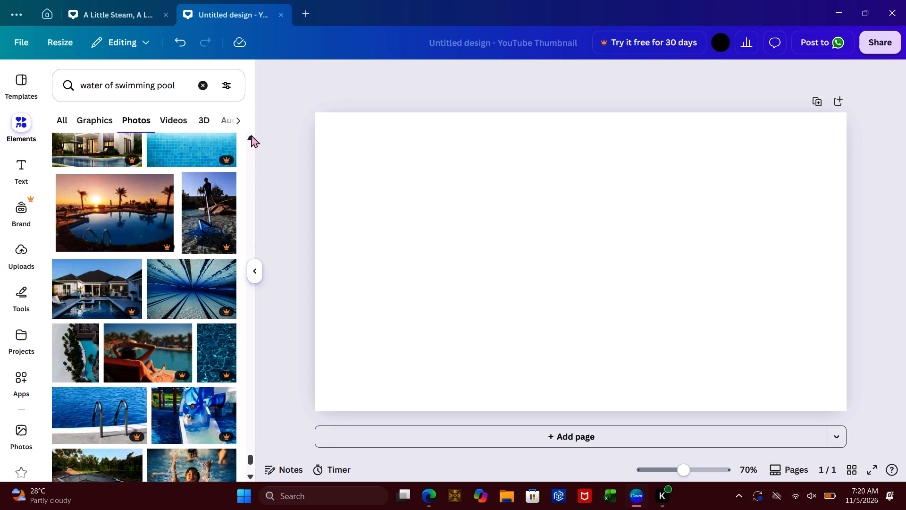
# Check the 3D, video and graphics results for "water of swimming pool" and return to browsing its photos from the beginning.
pyautogui.click(210, 122)
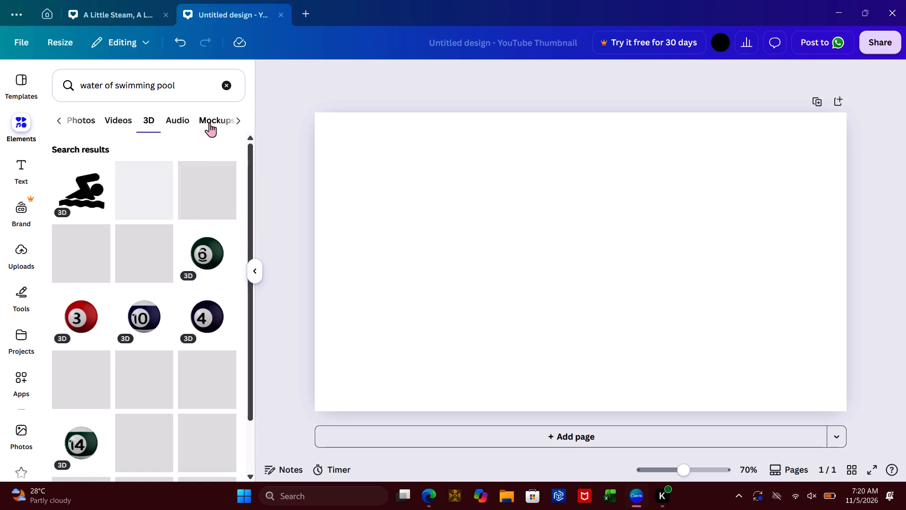
pyautogui.click(101, 121)
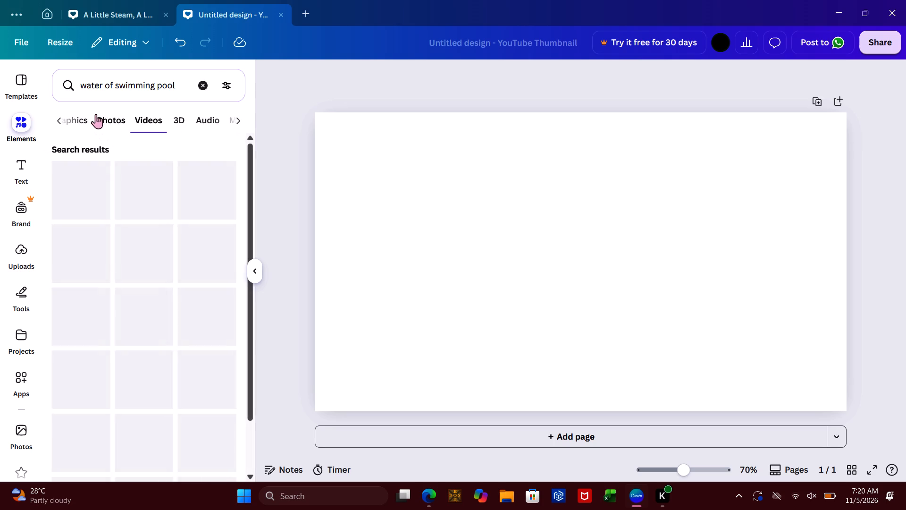
pyautogui.click(81, 117)
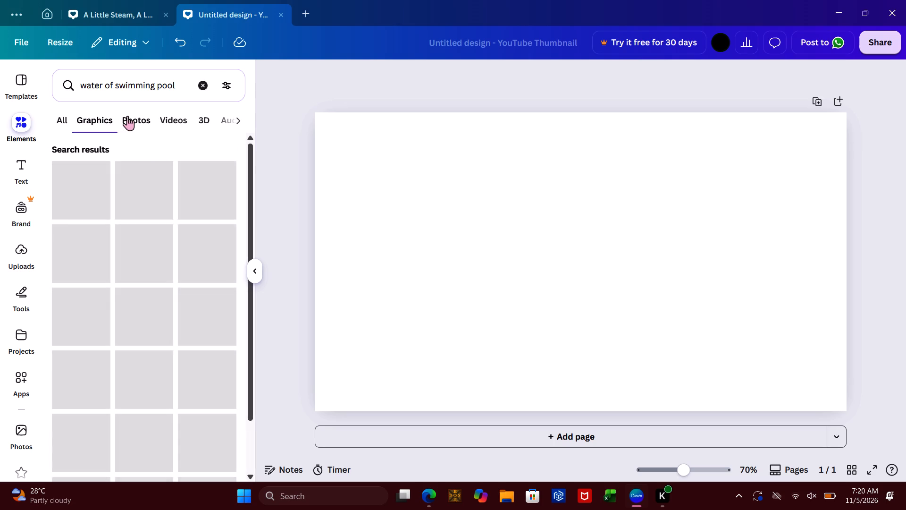
pyautogui.click(128, 116)
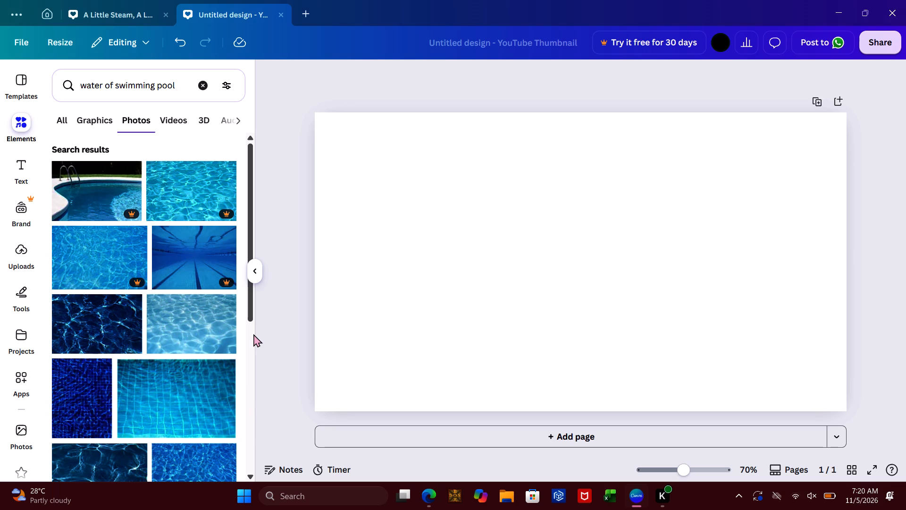
pyautogui.click(253, 334)
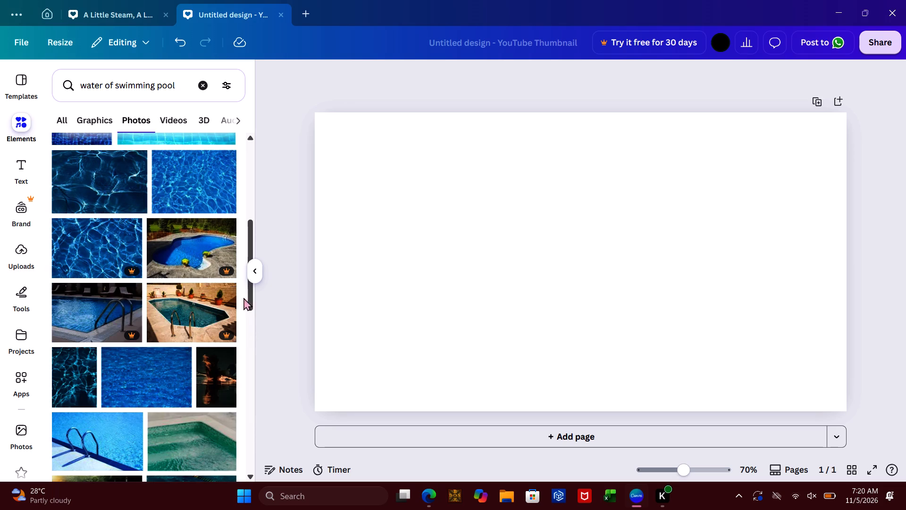
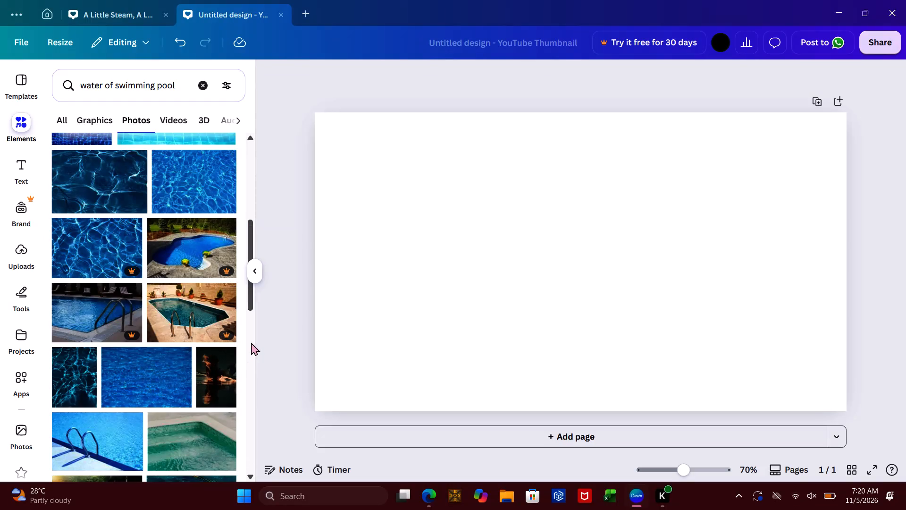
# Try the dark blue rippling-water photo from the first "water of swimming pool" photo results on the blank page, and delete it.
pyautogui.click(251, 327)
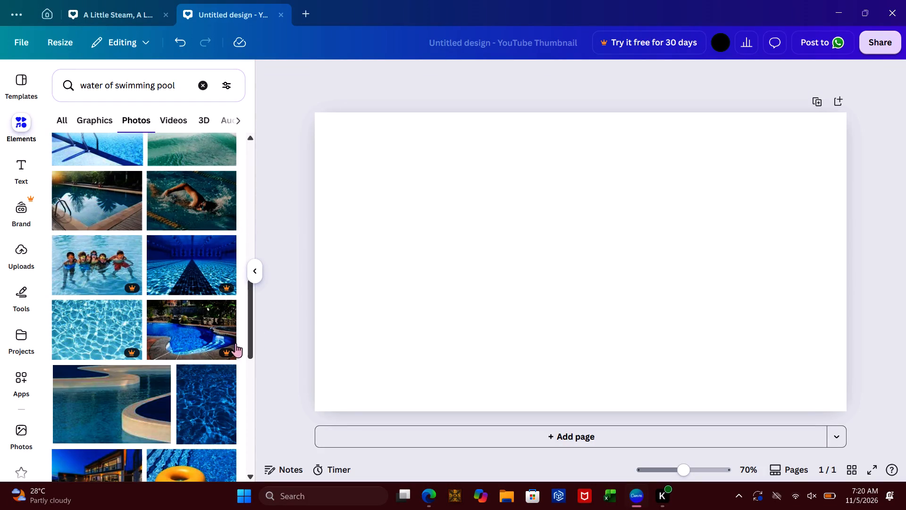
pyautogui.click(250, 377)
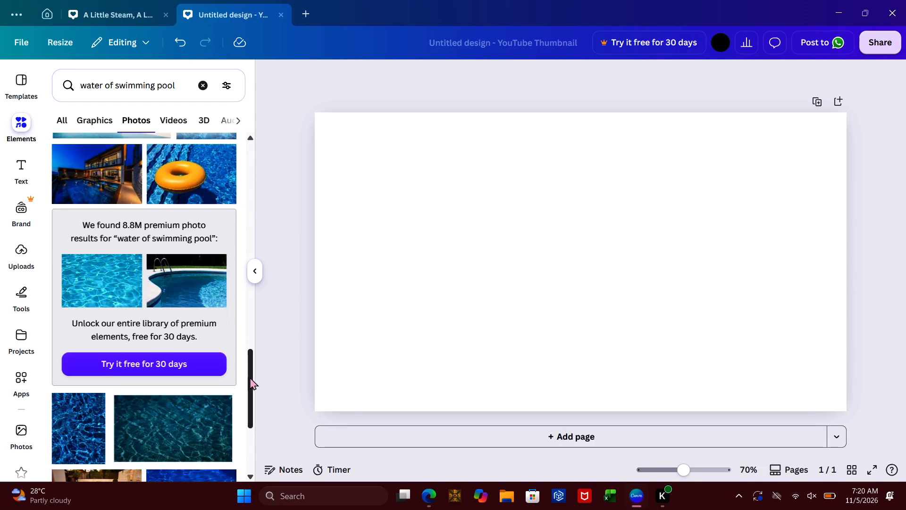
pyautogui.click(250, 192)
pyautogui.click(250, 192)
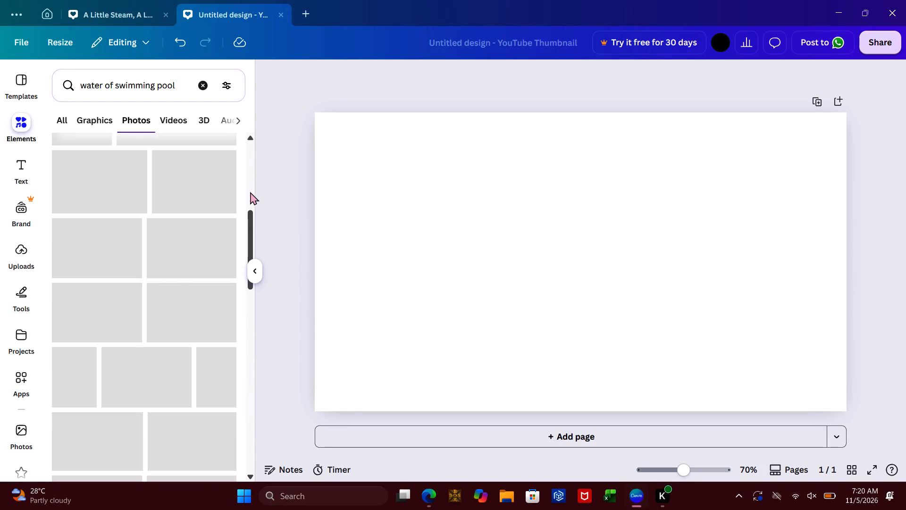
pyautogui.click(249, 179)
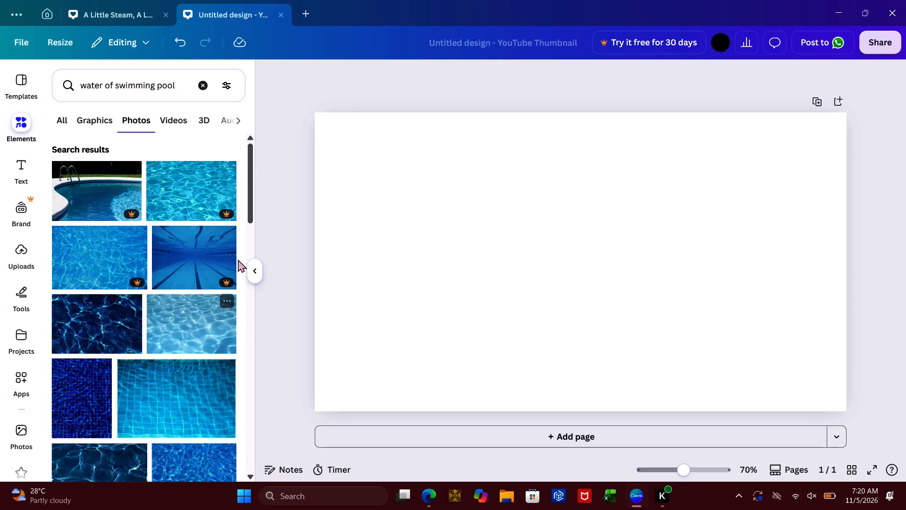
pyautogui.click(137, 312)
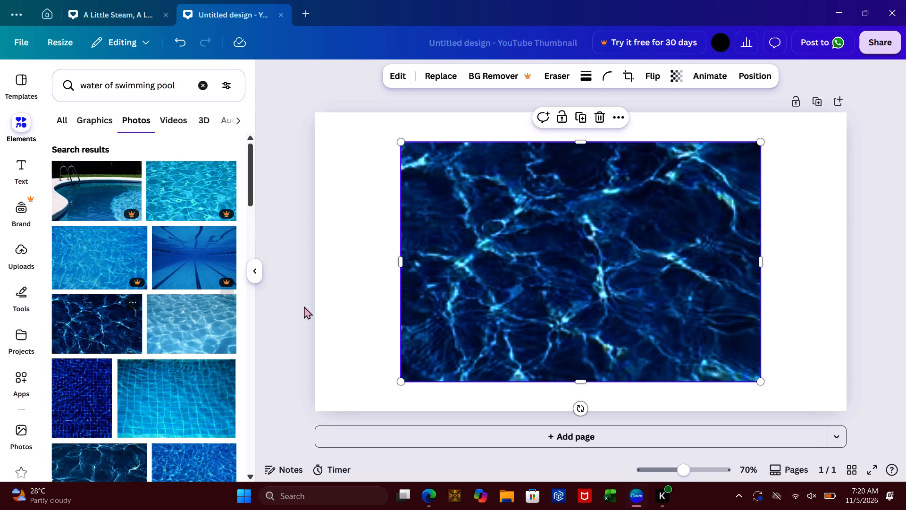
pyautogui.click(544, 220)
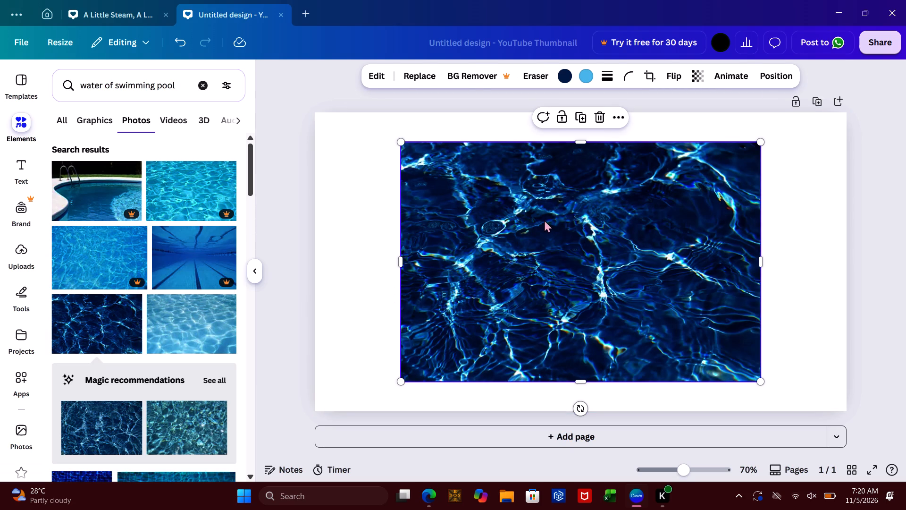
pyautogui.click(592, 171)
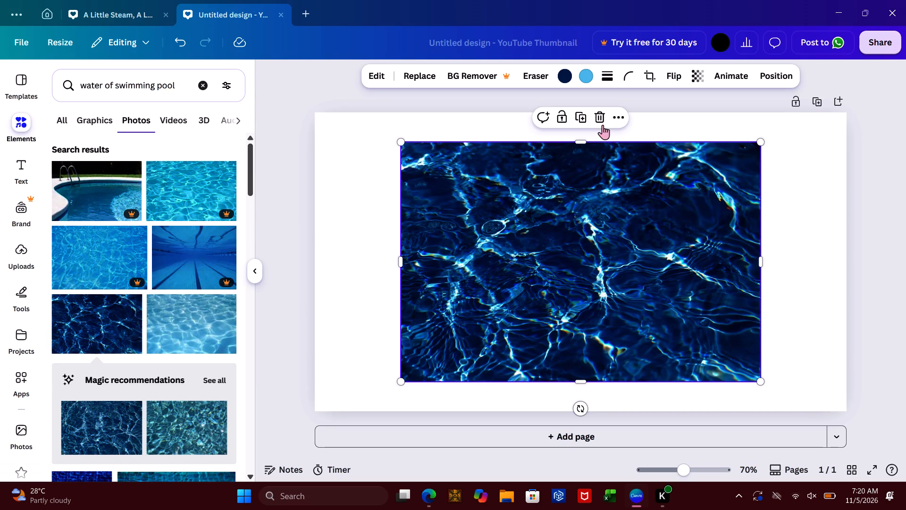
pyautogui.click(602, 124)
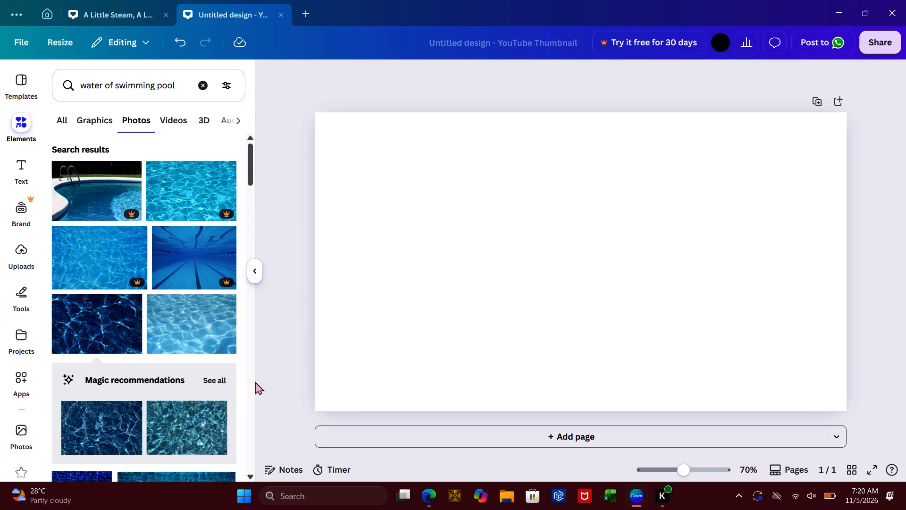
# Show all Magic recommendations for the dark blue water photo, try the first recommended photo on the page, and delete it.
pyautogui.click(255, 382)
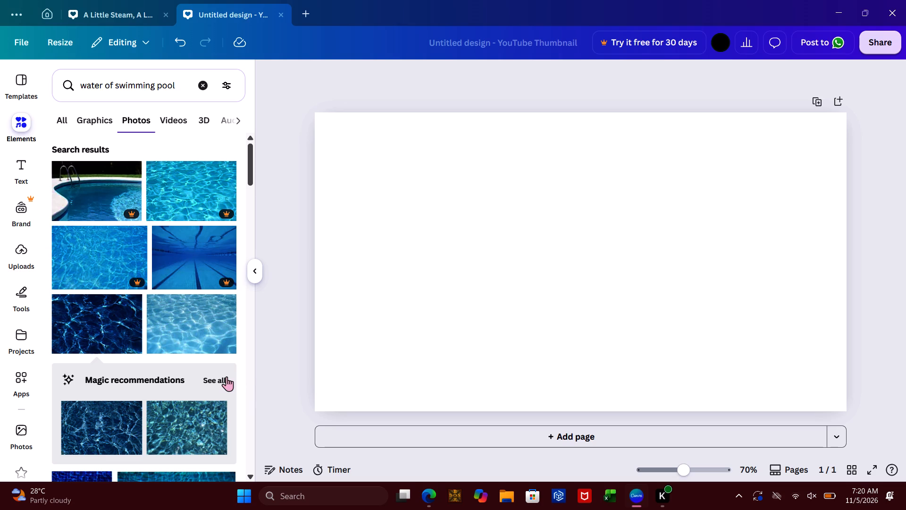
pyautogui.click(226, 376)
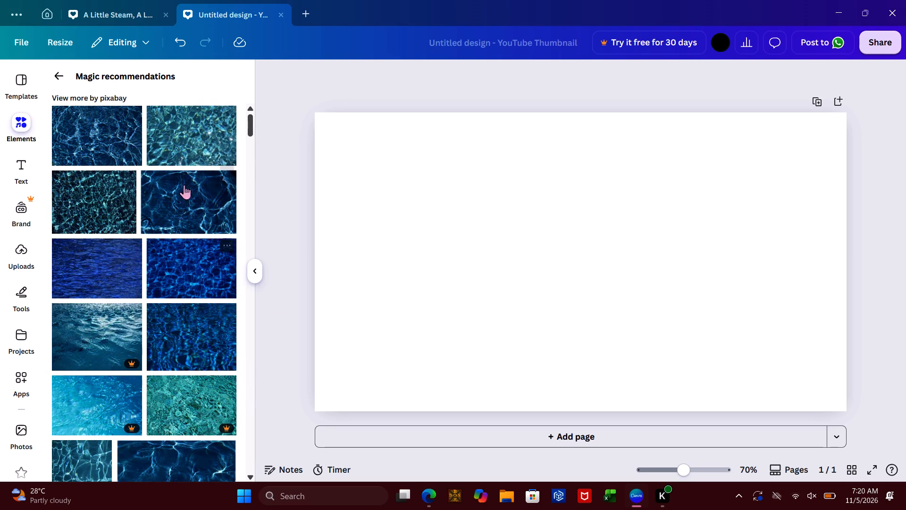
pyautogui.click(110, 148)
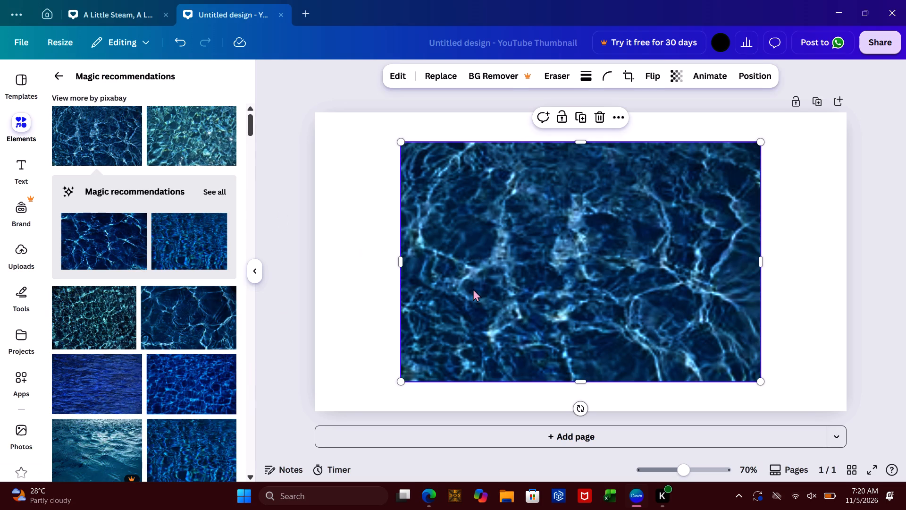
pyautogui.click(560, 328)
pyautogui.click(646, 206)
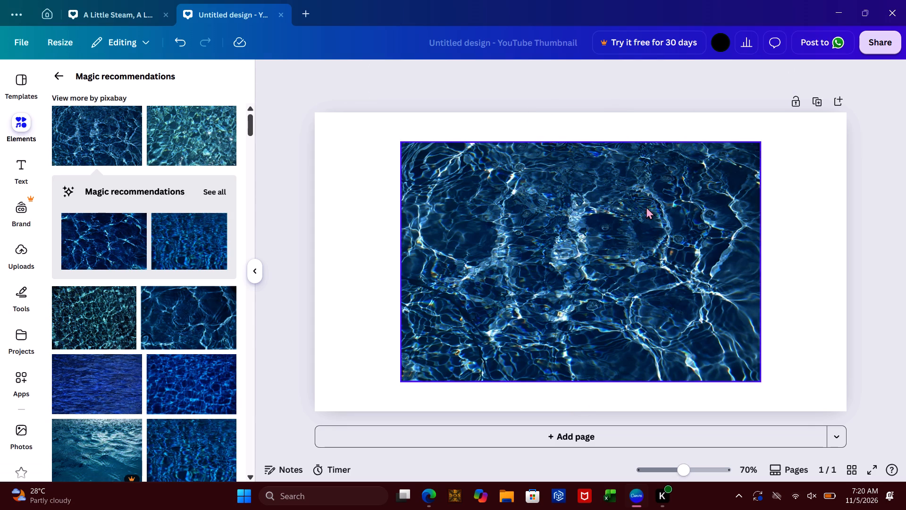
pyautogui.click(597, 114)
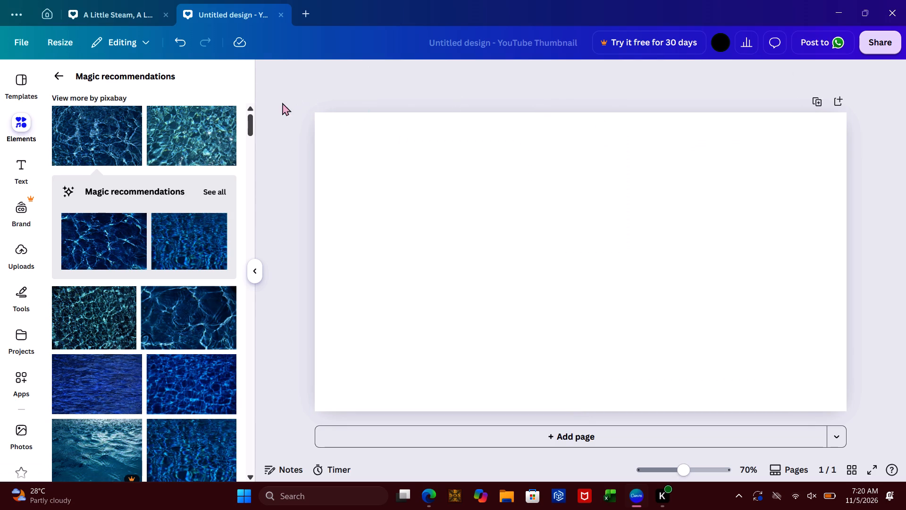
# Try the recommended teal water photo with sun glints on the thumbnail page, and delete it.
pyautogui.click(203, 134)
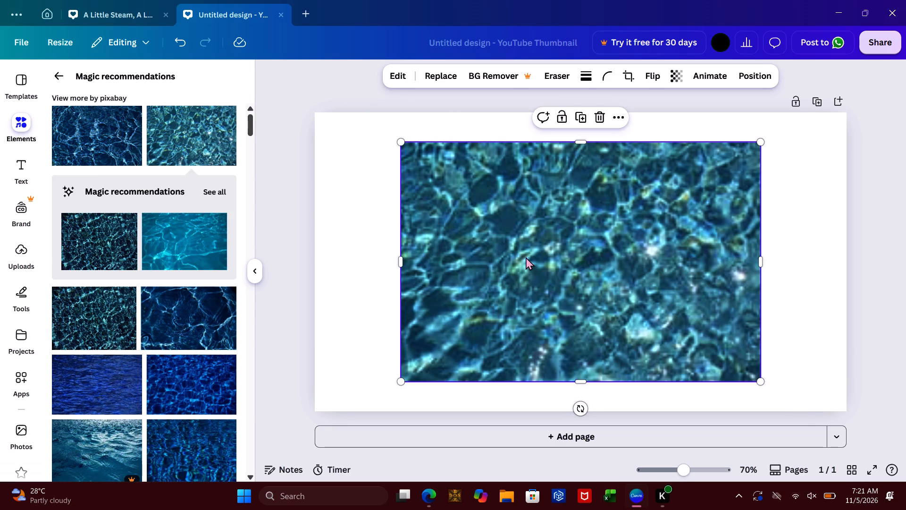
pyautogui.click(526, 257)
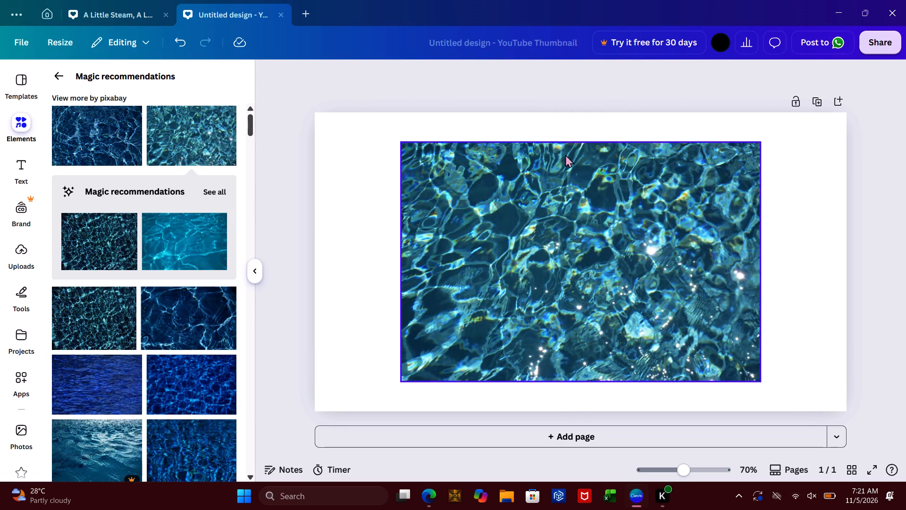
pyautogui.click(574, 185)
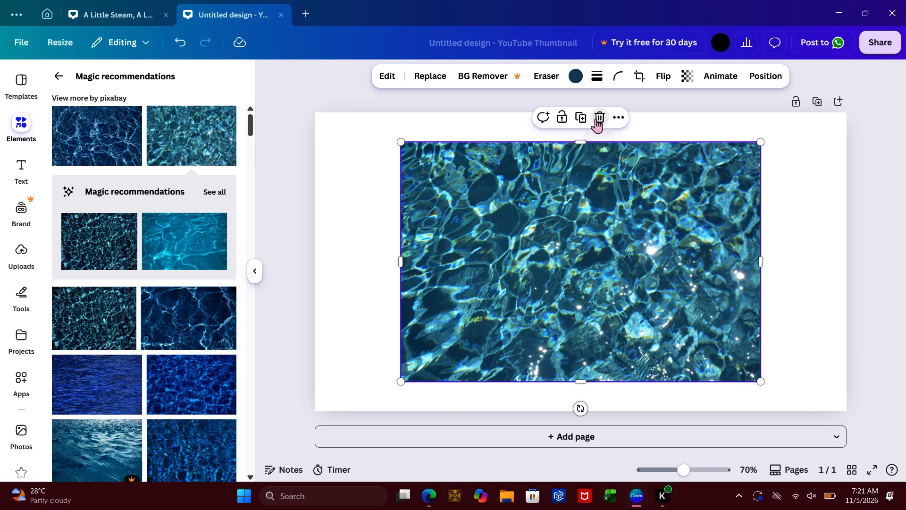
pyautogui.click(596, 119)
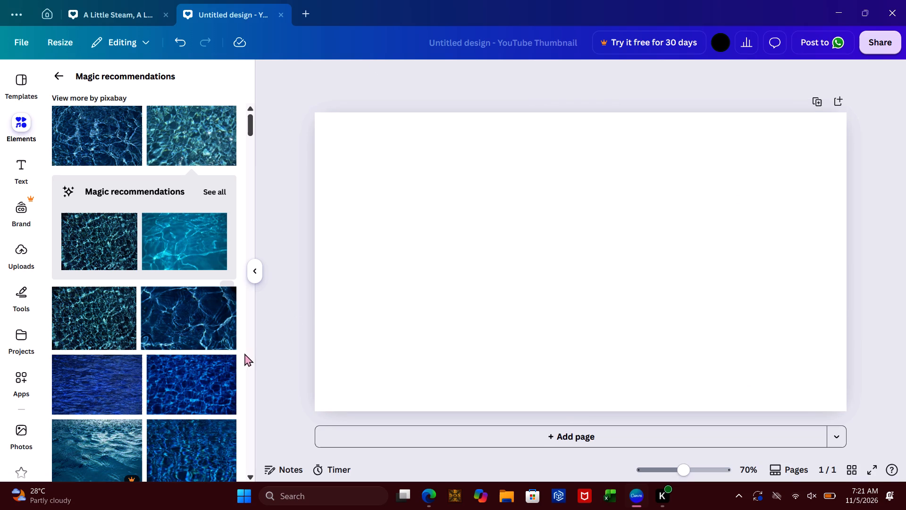
# Leave the Magic recommendations and look through the graphics results for "water of swimming pool" for a suitable pool water image.
pyautogui.click(244, 353)
pyautogui.click(249, 362)
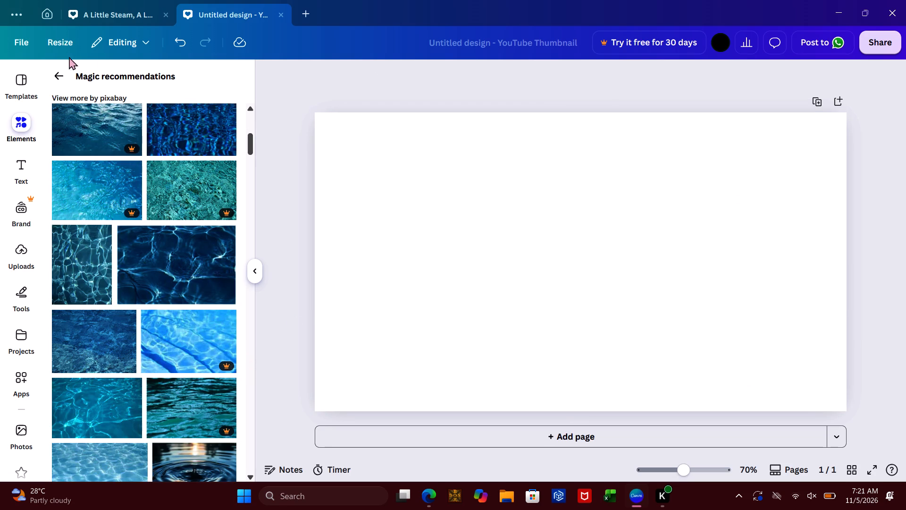
pyautogui.click(60, 73)
pyautogui.click(96, 115)
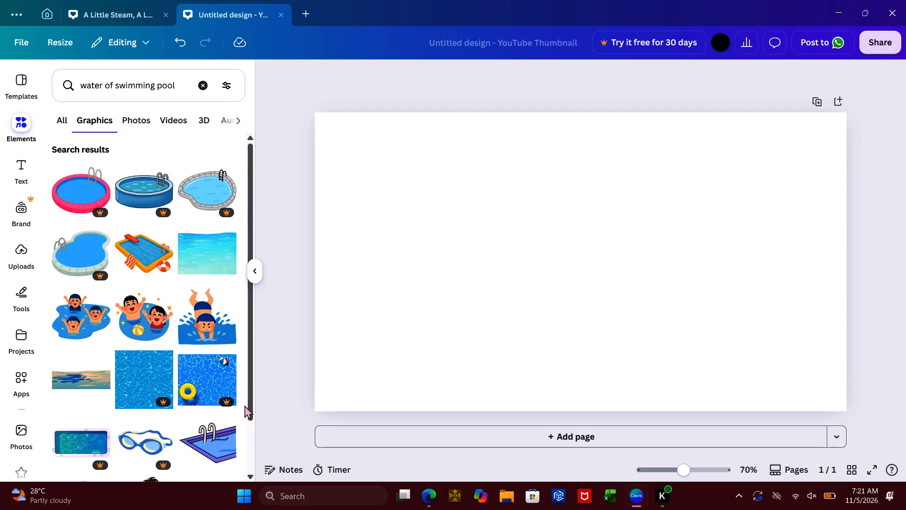
pyautogui.click(252, 434)
pyautogui.doubleClick(252, 434)
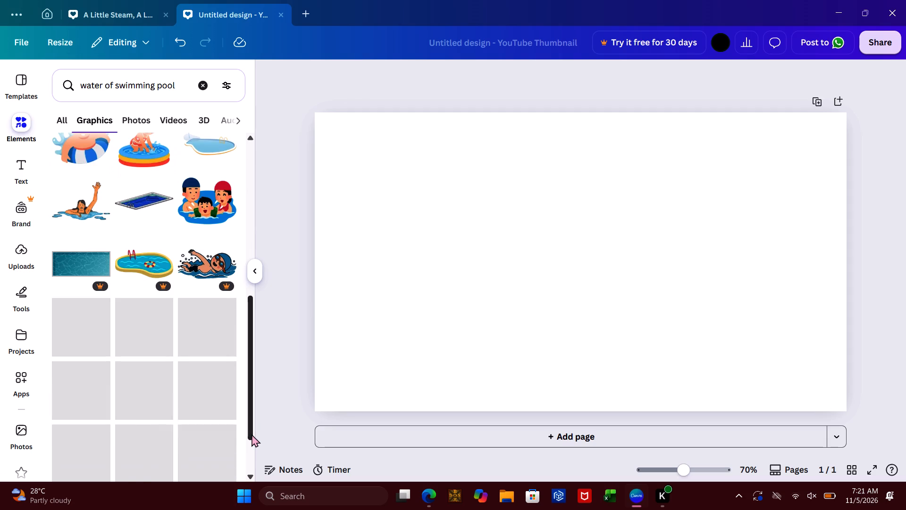
pyautogui.tripleClick(250, 471)
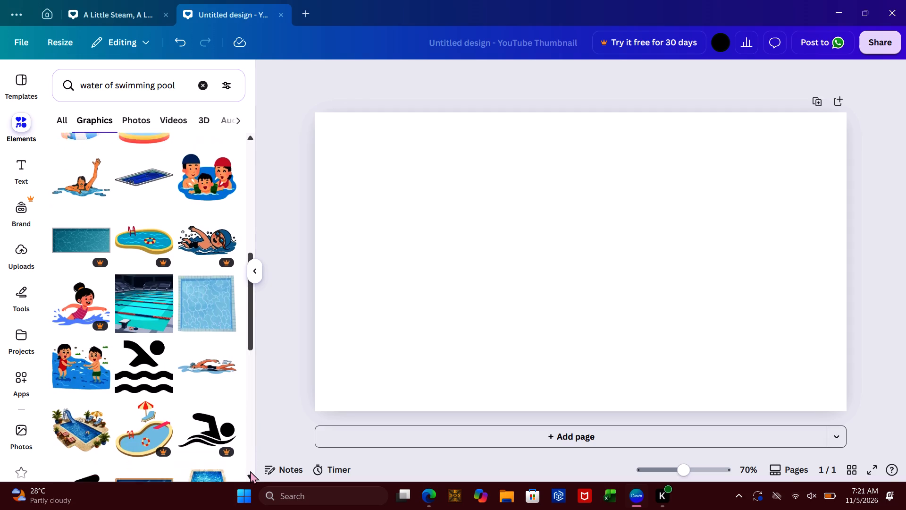
pyautogui.tripleClick(250, 471)
pyautogui.tripleClick(250, 471)
pyautogui.tripleClick(250, 471)
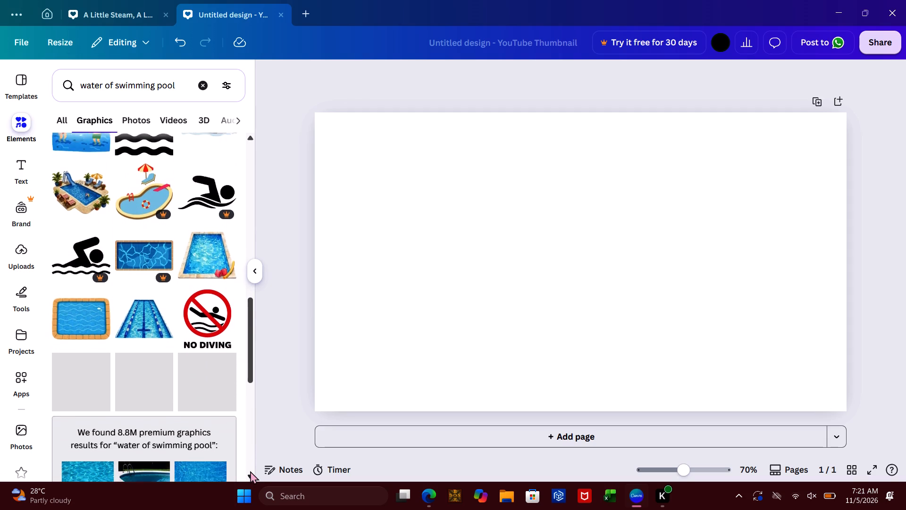
pyautogui.click(250, 471)
pyautogui.doubleClick(249, 463)
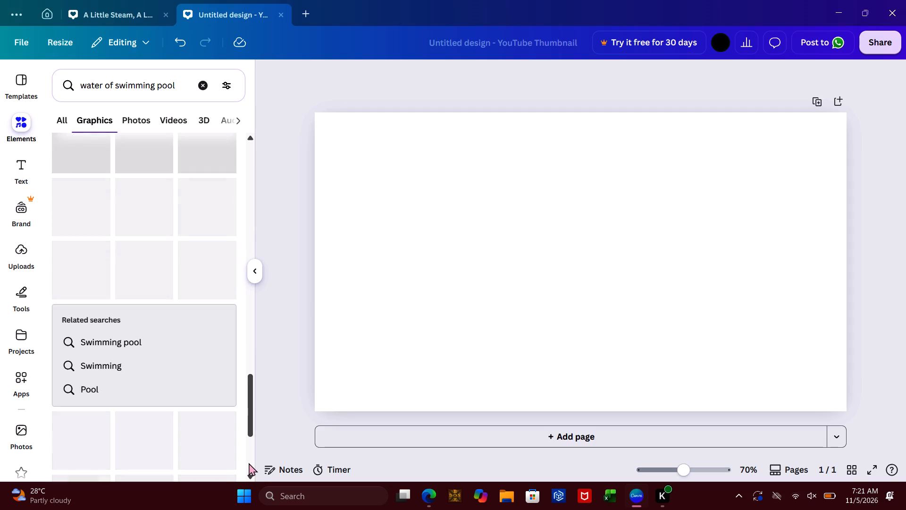
pyautogui.click(249, 463)
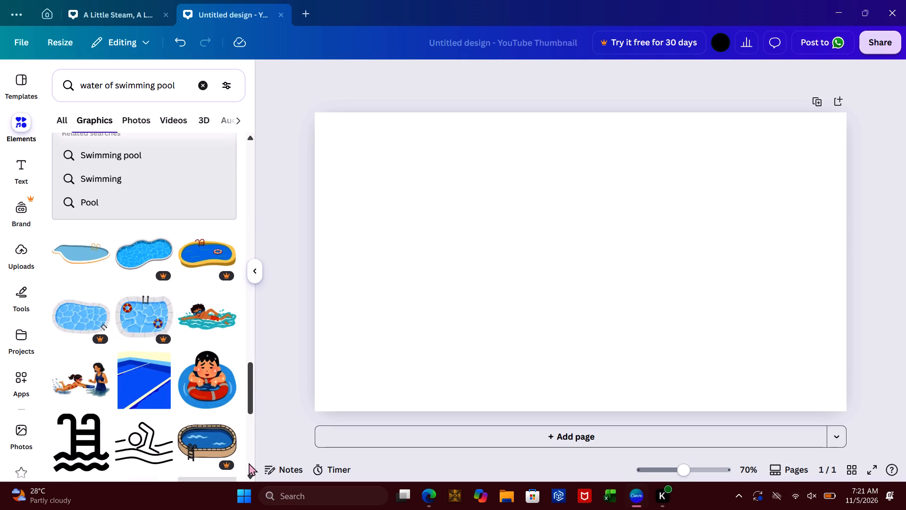
pyautogui.click(249, 463)
pyautogui.click(249, 463)
pyautogui.doubleClick(249, 463)
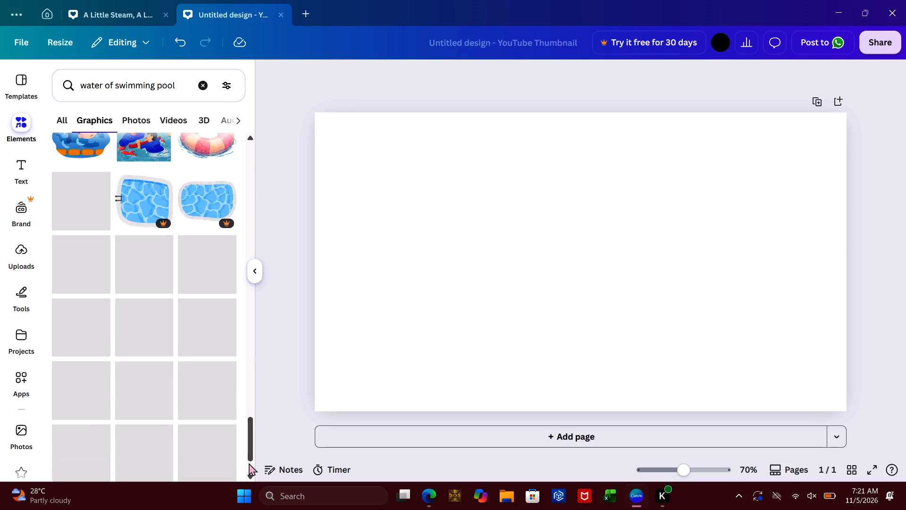
pyautogui.doubleClick(249, 463)
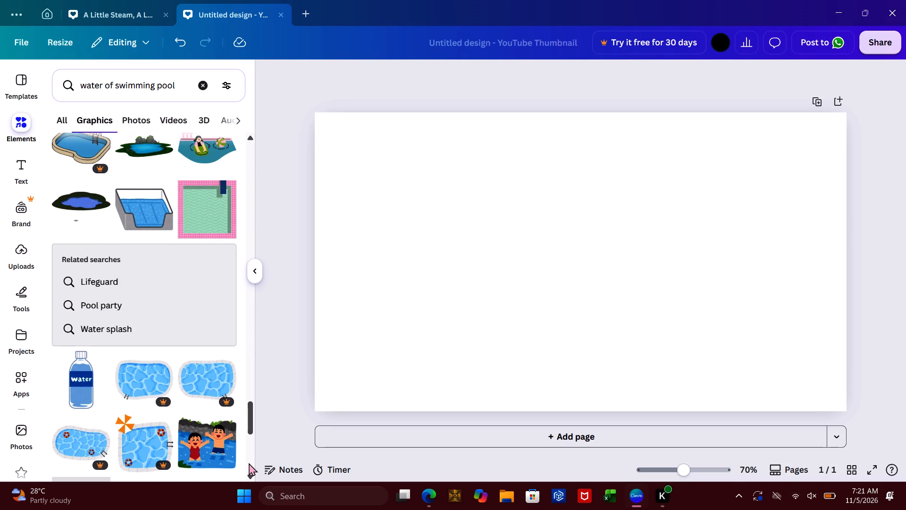
pyautogui.click(249, 463)
pyautogui.click(249, 463)
pyautogui.click(249, 467)
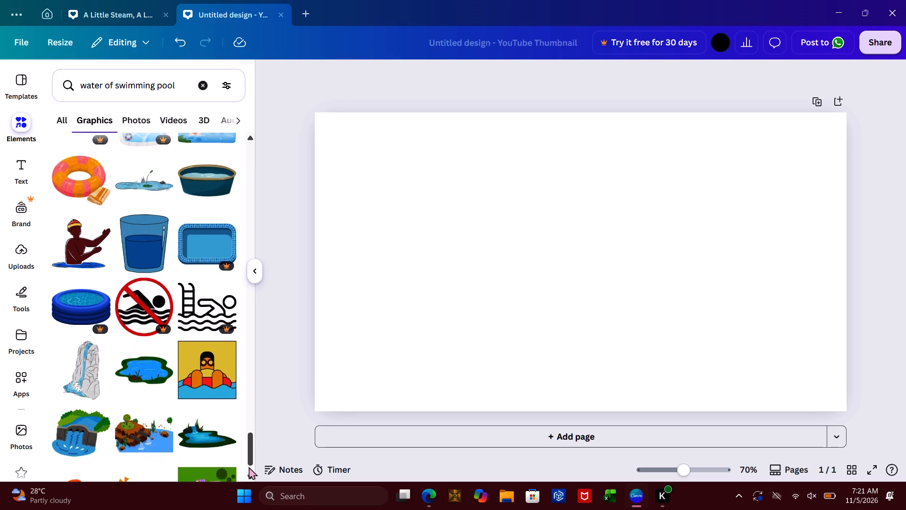
pyautogui.click(249, 467)
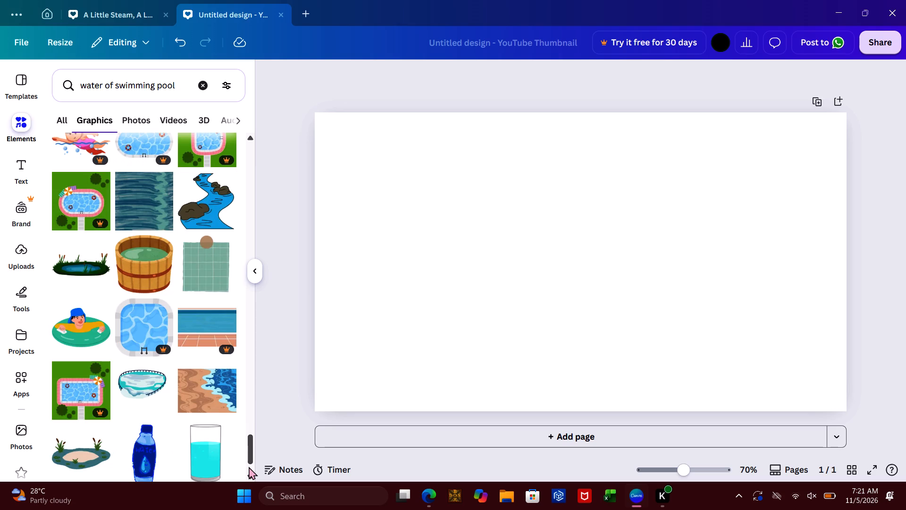
pyautogui.click(249, 467)
pyautogui.doubleClick(249, 467)
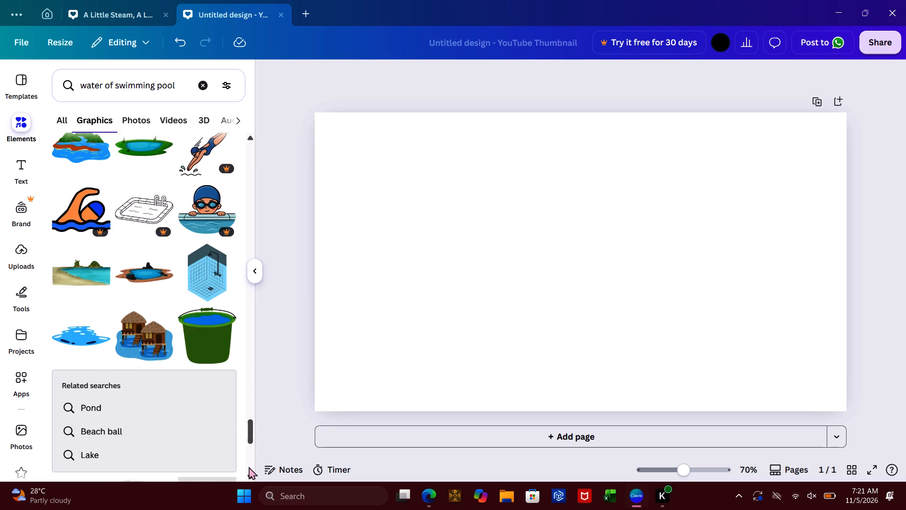
pyautogui.click(249, 467)
pyautogui.click(249, 467)
pyautogui.click(249, 467)
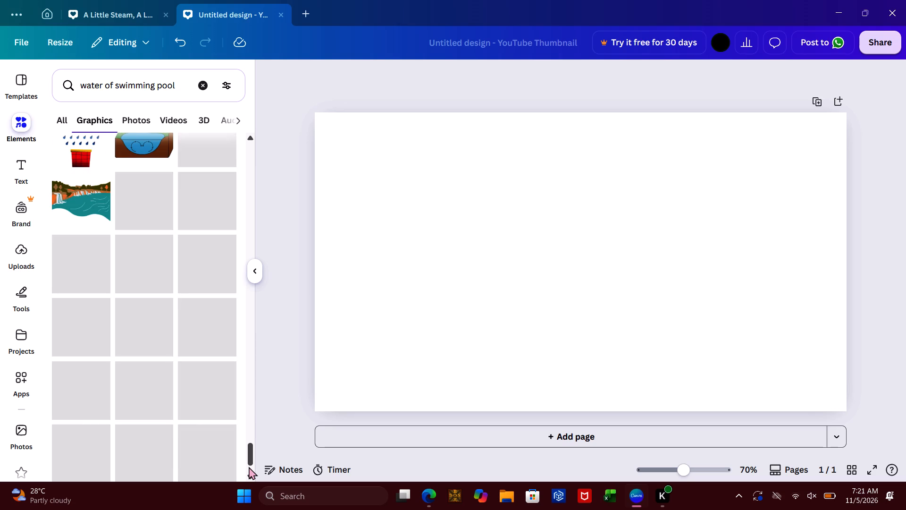
pyautogui.click(249, 467)
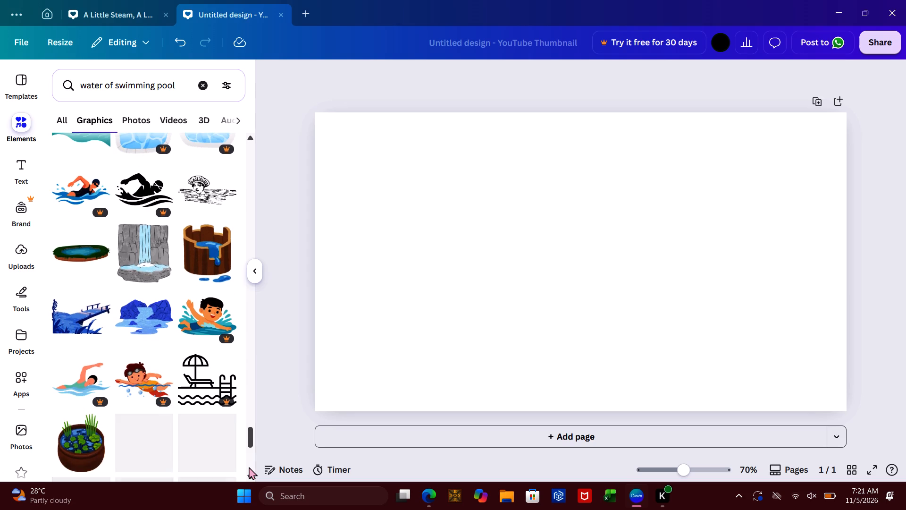
pyautogui.doubleClick(249, 467)
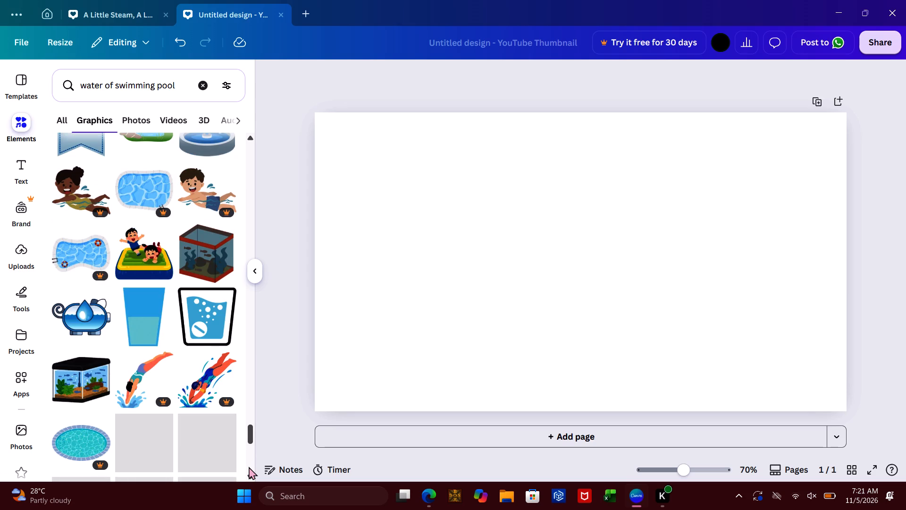
pyautogui.click(249, 467)
pyautogui.click(249, 467)
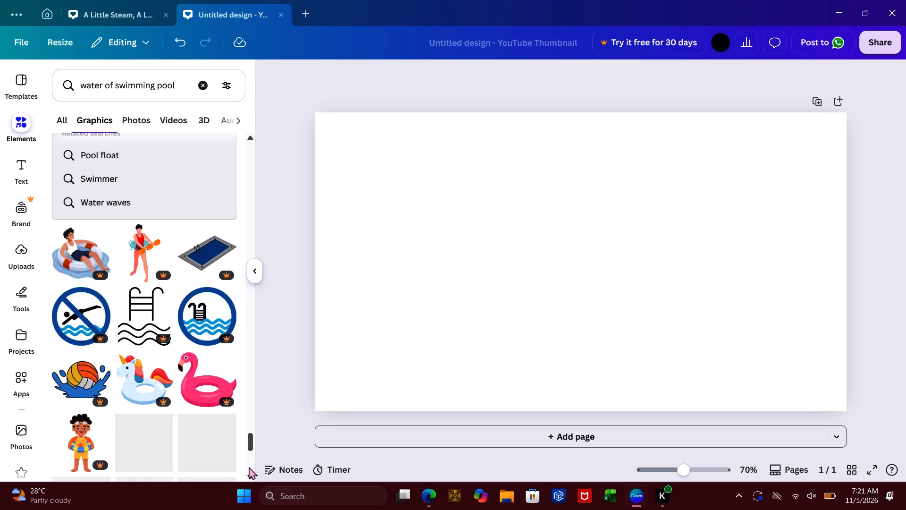
pyautogui.click(249, 467)
pyautogui.click(249, 467)
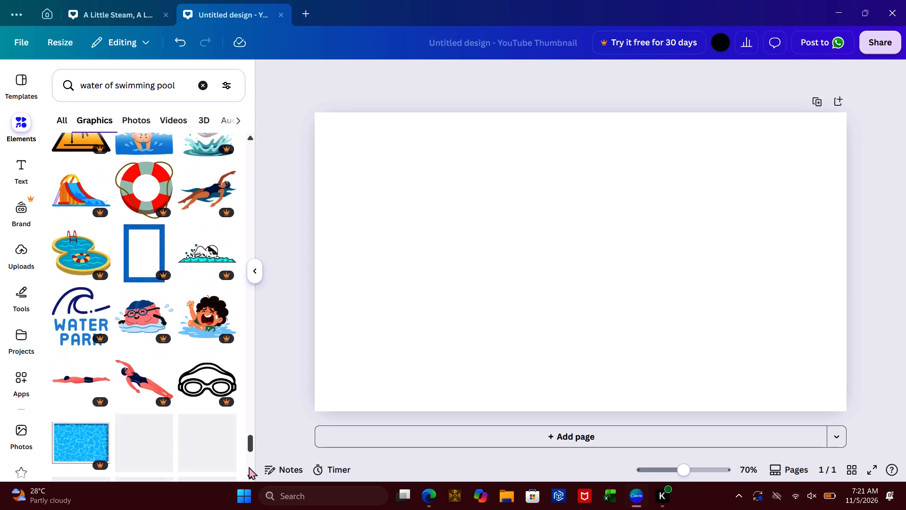
pyautogui.click(249, 467)
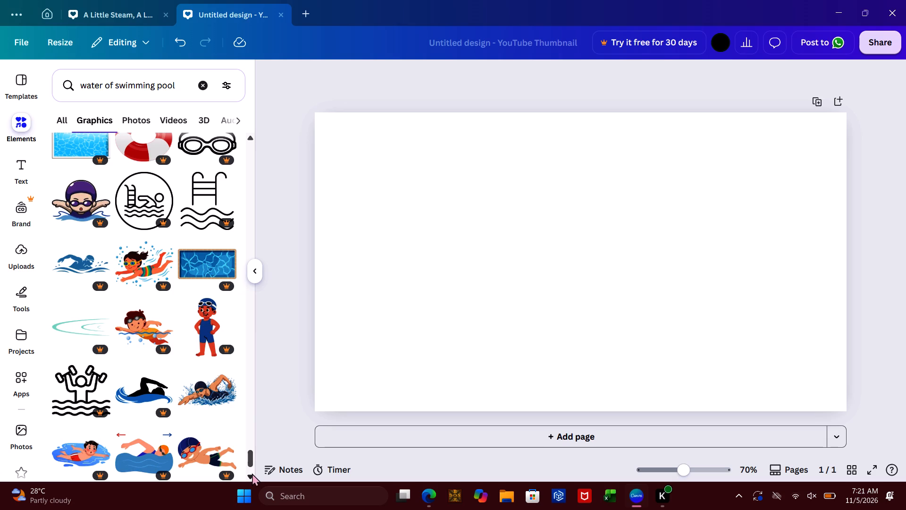
pyautogui.click(252, 474)
pyautogui.tripleClick(252, 474)
pyautogui.doubleClick(252, 474)
pyautogui.moveTo(252, 474); pyautogui.dragTo(251, 466)
pyautogui.click(251, 466)
pyautogui.click(251, 466)
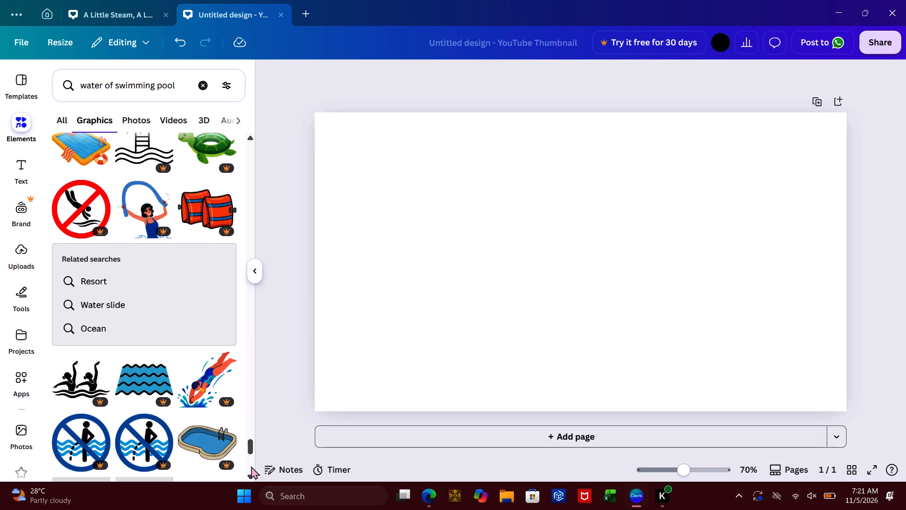
pyautogui.click(251, 468)
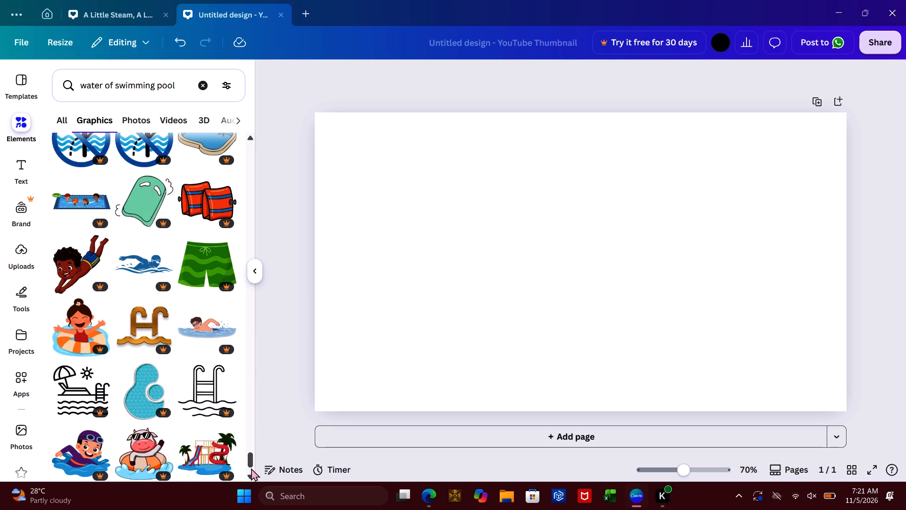
pyautogui.click(251, 468)
pyautogui.click(251, 468)
pyautogui.click(251, 468)
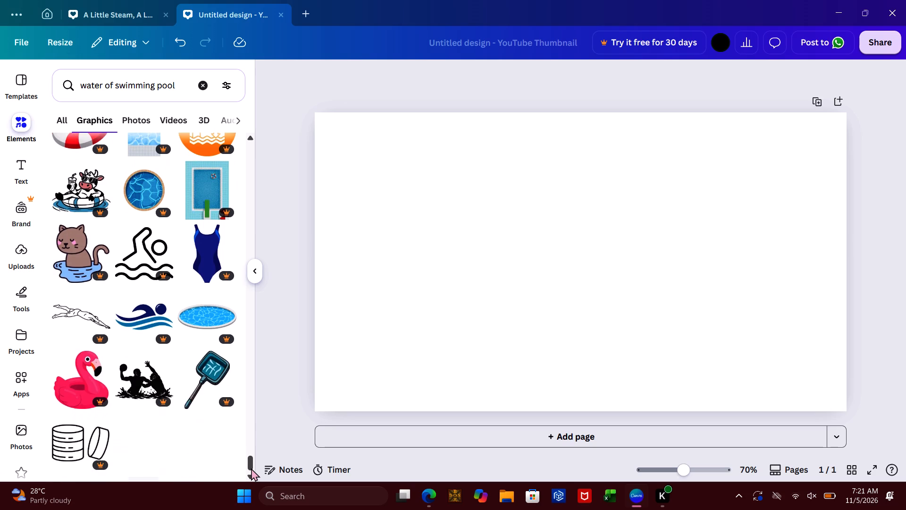
pyautogui.click(251, 468)
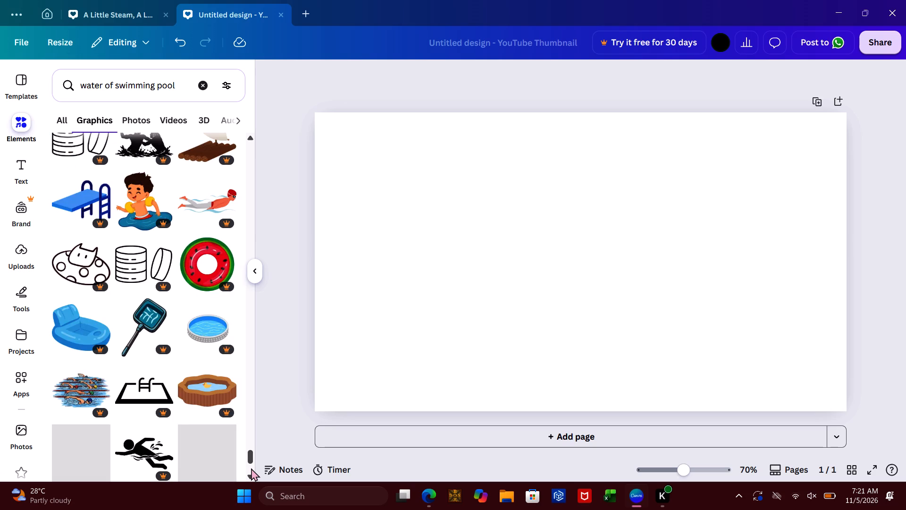
pyautogui.click(251, 468)
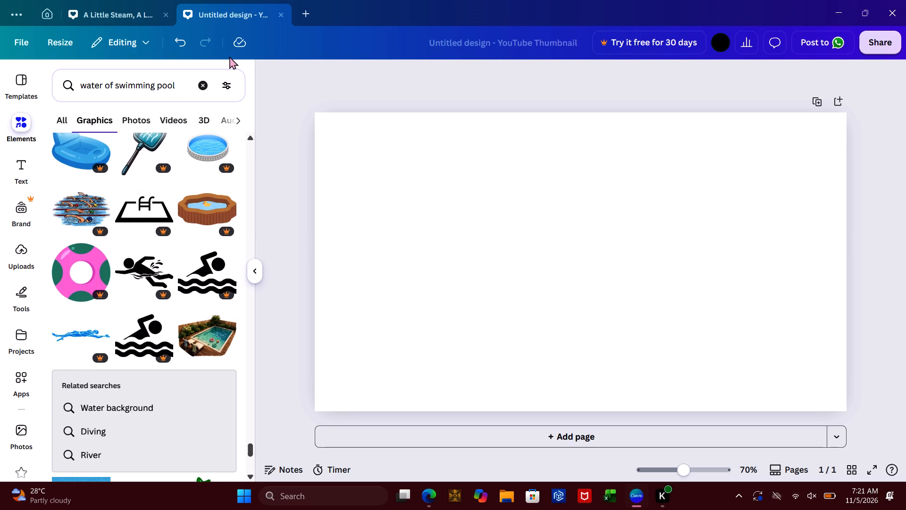
# Clear the "water of swimming pool" element search and the list of recent searches.
pyautogui.click(210, 89)
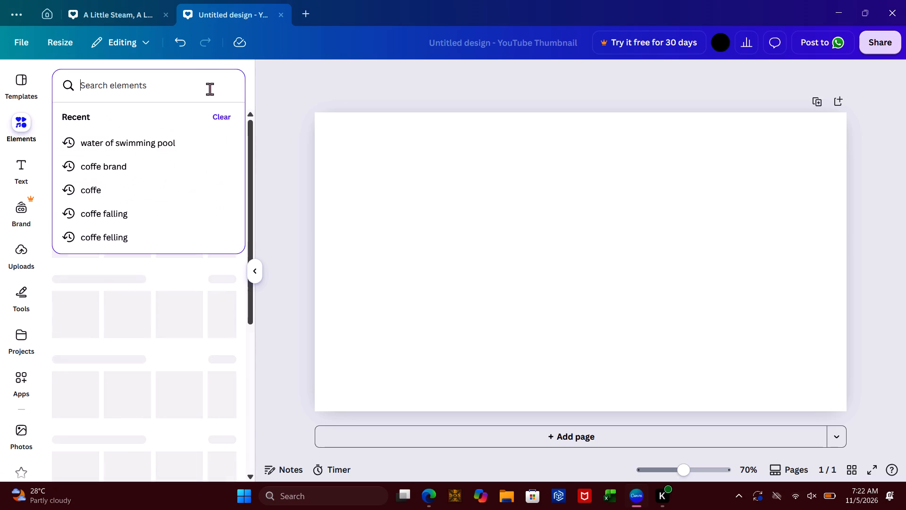
pyautogui.click(220, 110)
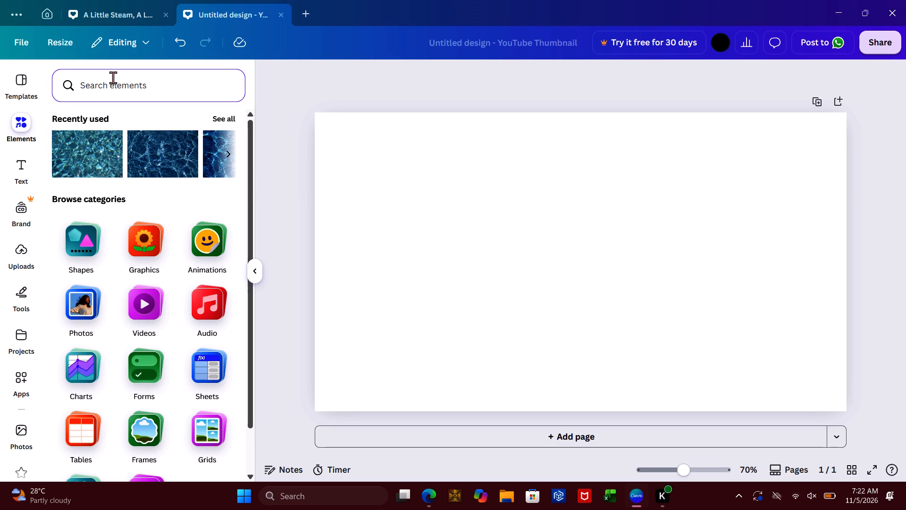
pyautogui.click(113, 77)
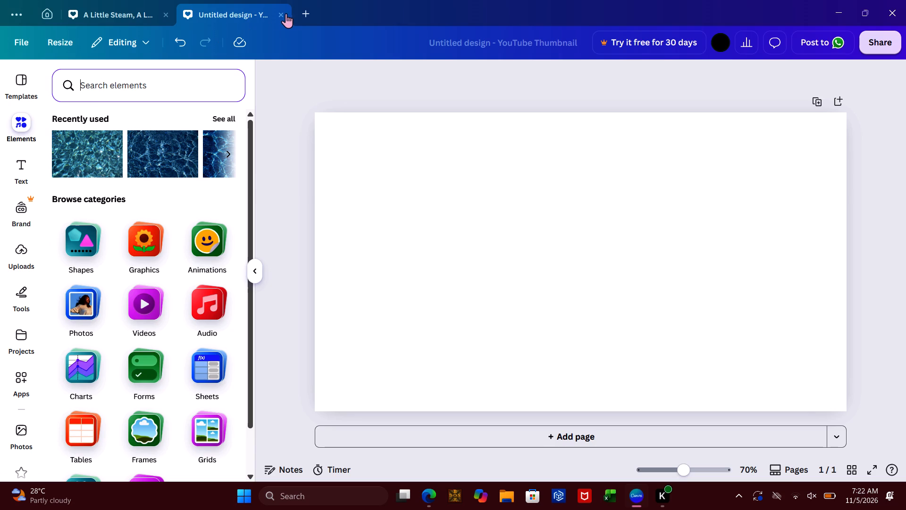
# Close the blank untitled YouTube Thumbnail design.
pyautogui.click(285, 13)
pyautogui.click(285, 13)
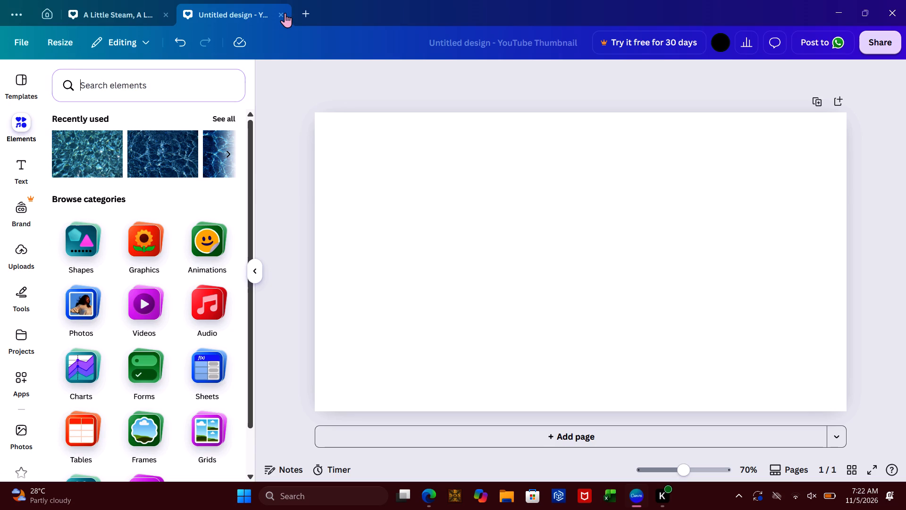
pyautogui.click(285, 13)
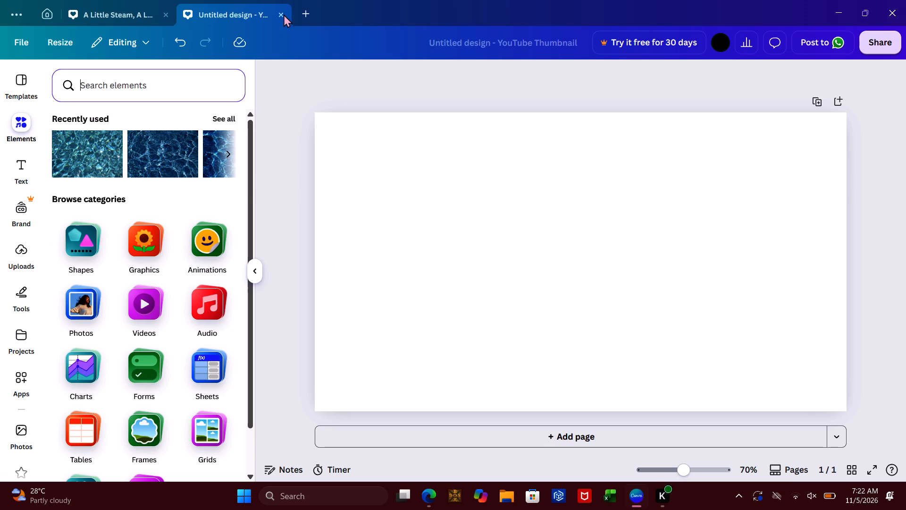
pyautogui.click(282, 17)
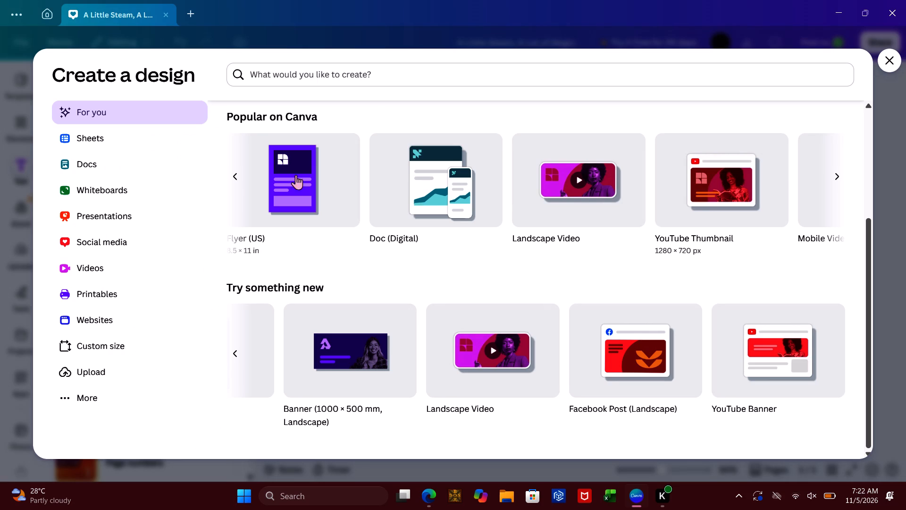
# Look through the suggested design types and create a new blank Logo design from the frequently used ones.
pyautogui.click(240, 176)
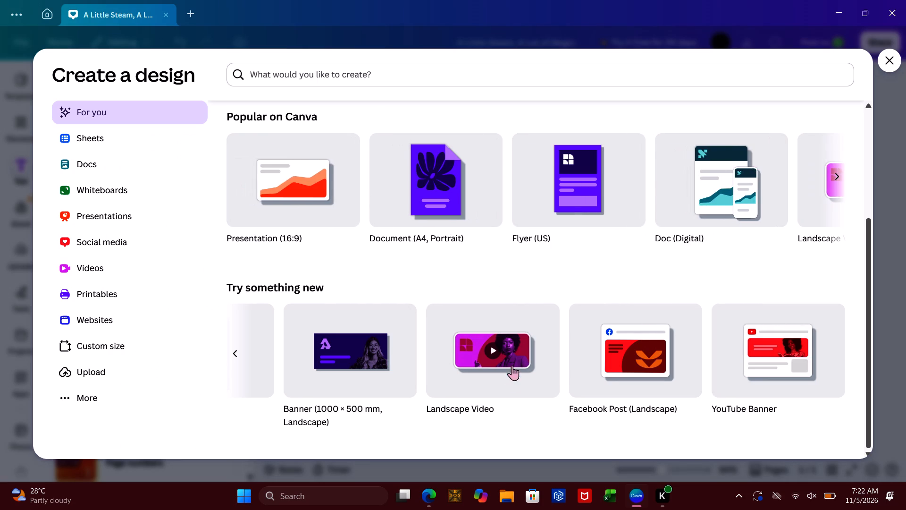
pyautogui.click(243, 351)
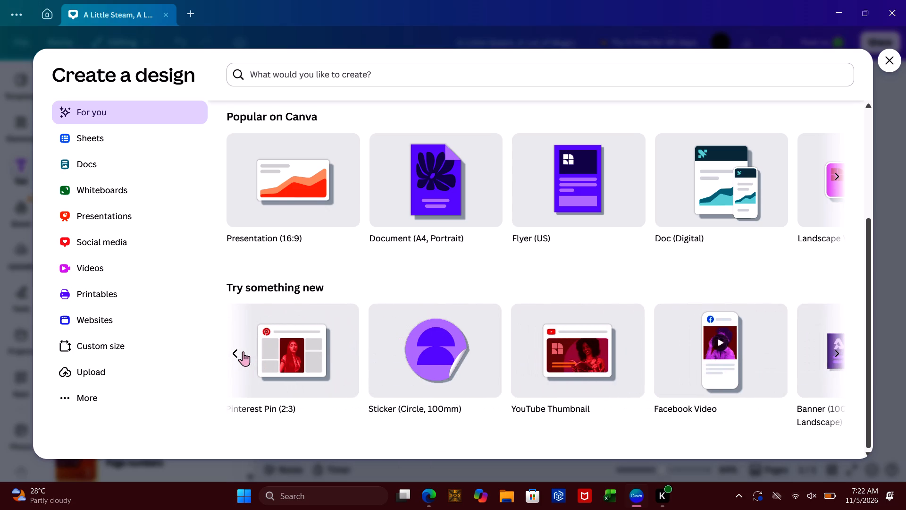
pyautogui.click(243, 351)
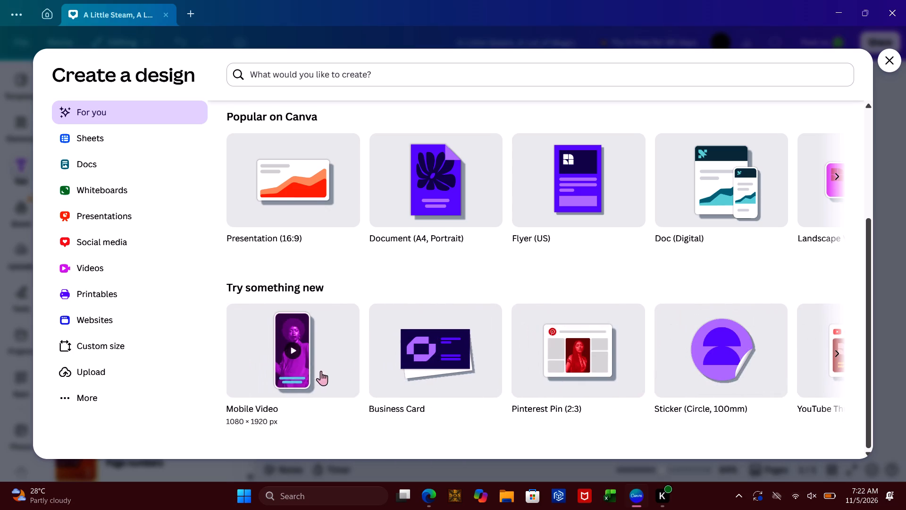
pyautogui.click(869, 129)
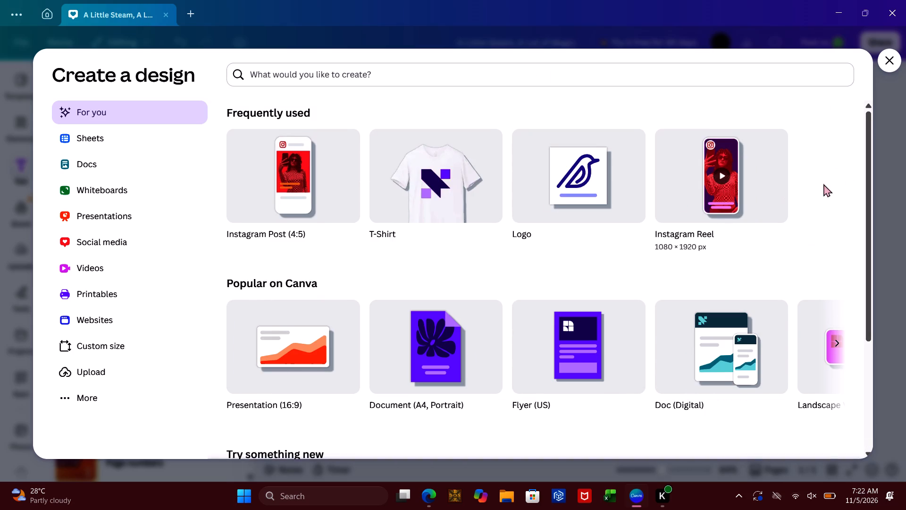
pyautogui.click(523, 163)
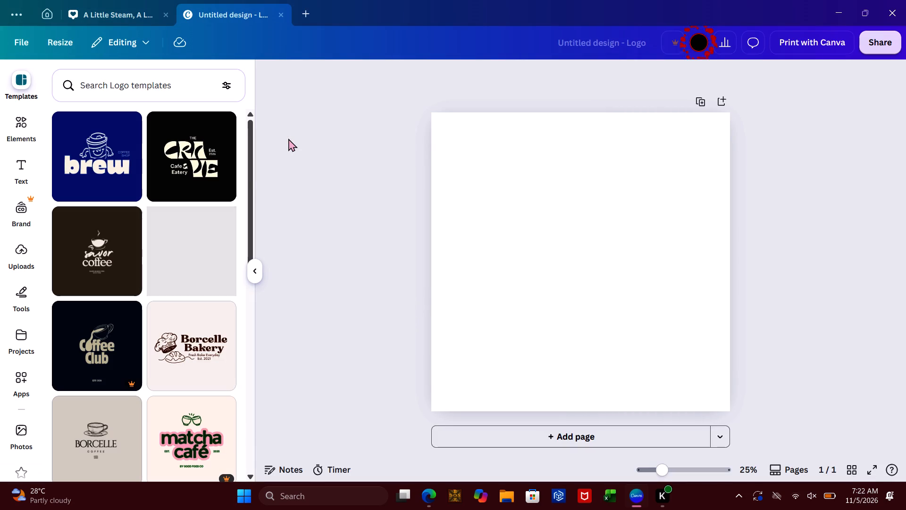
# Look through the suggested logo templates for a suitable starting design.
pyautogui.click(250, 338)
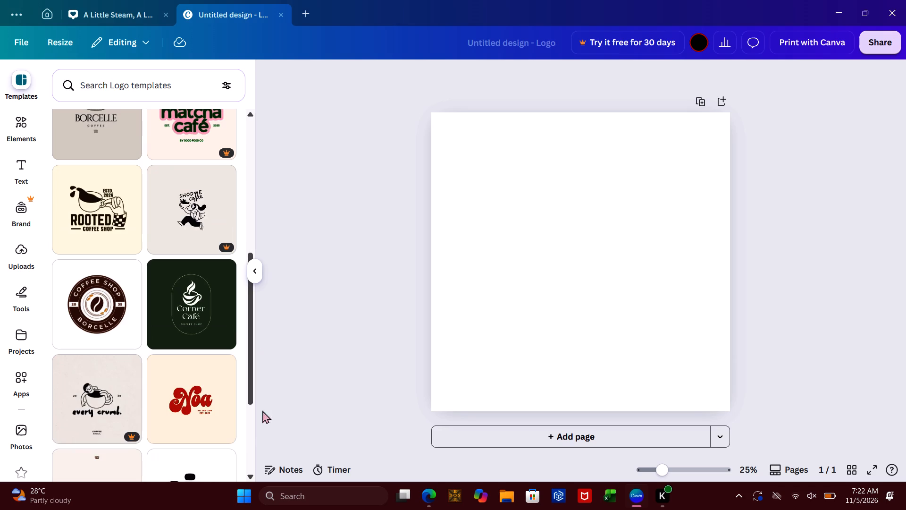
pyautogui.click(250, 418)
pyautogui.click(250, 418)
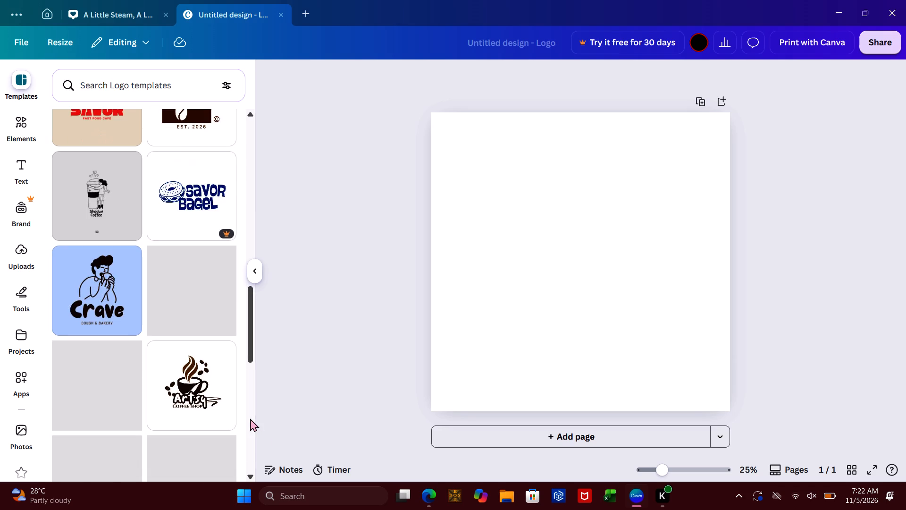
pyautogui.click(250, 272)
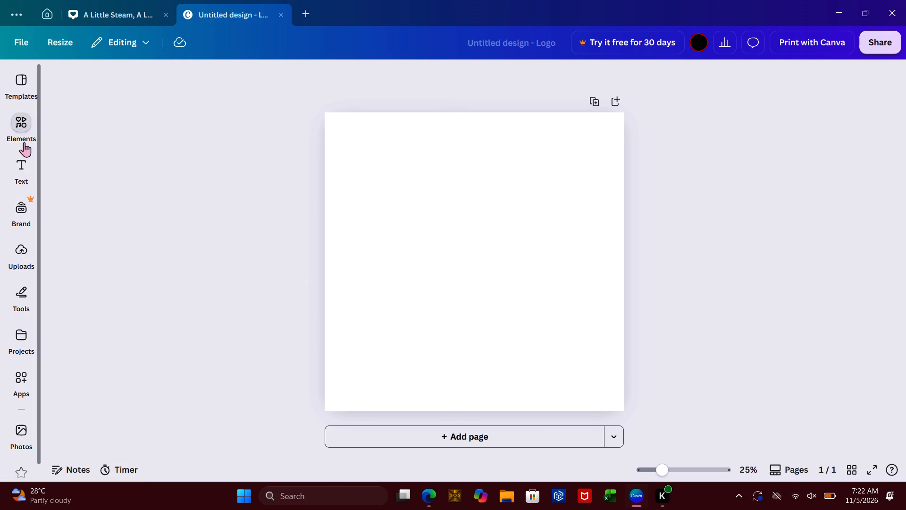
# Insert the circle frame from the basic shape frames in the elements library onto the blank logo page.
pyautogui.click(24, 142)
pyautogui.click(134, 98)
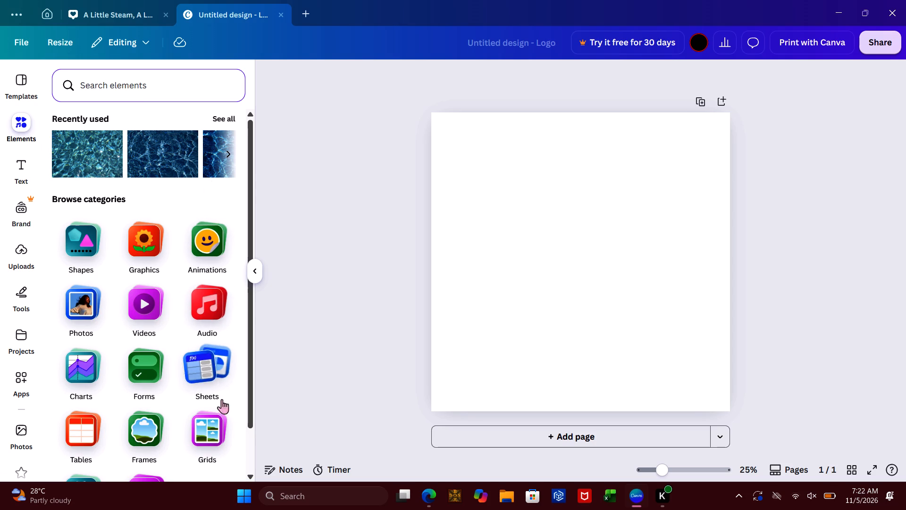
pyautogui.click(150, 440)
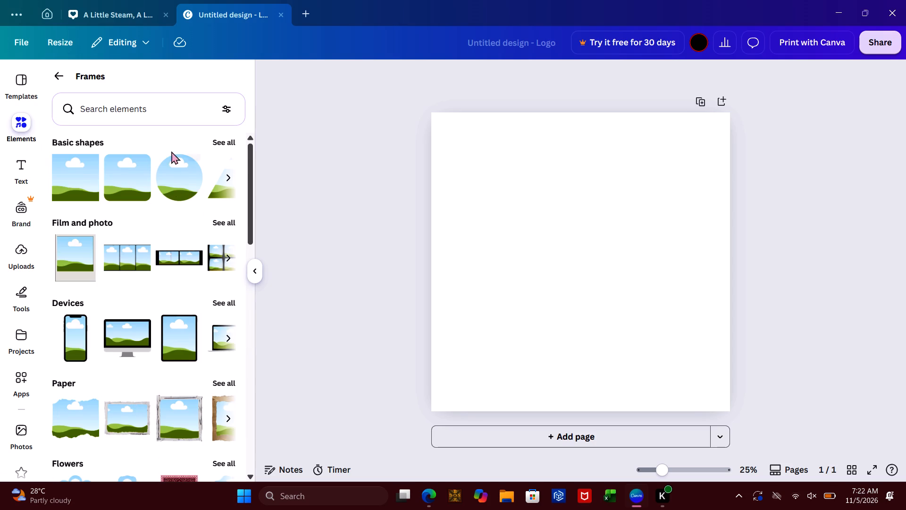
pyautogui.click(175, 171)
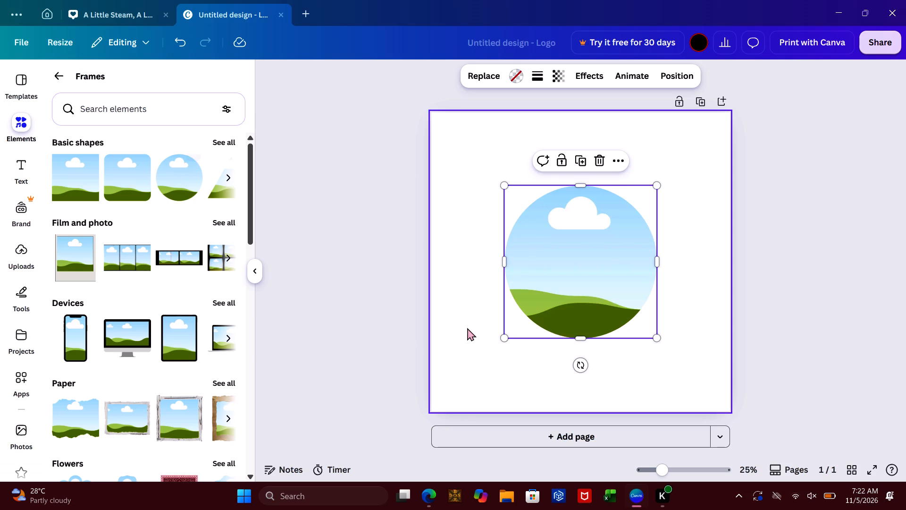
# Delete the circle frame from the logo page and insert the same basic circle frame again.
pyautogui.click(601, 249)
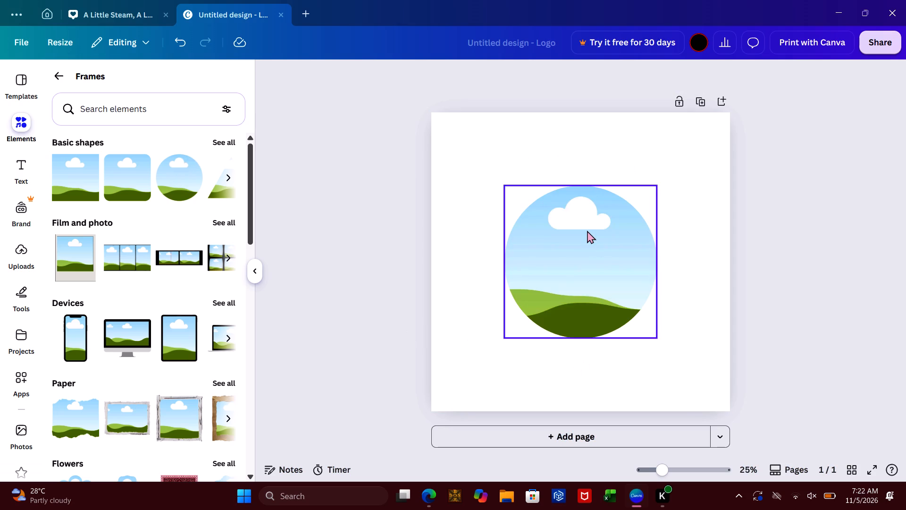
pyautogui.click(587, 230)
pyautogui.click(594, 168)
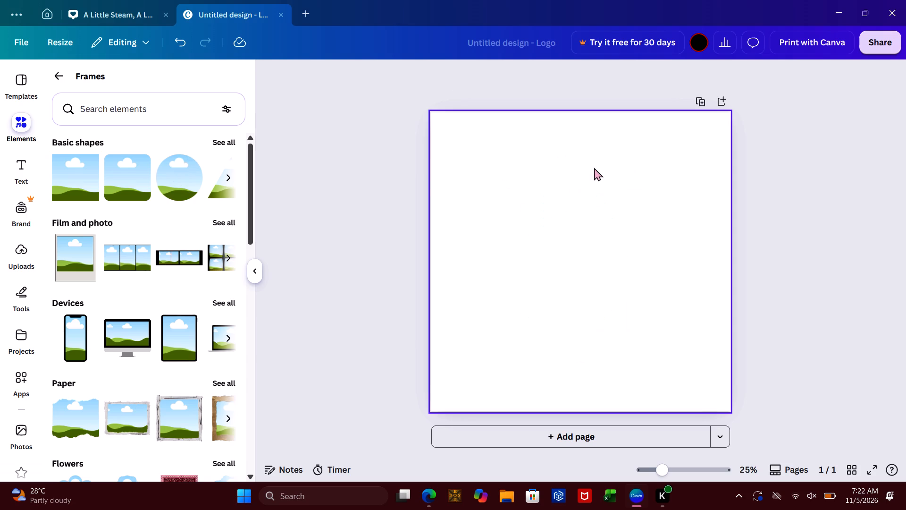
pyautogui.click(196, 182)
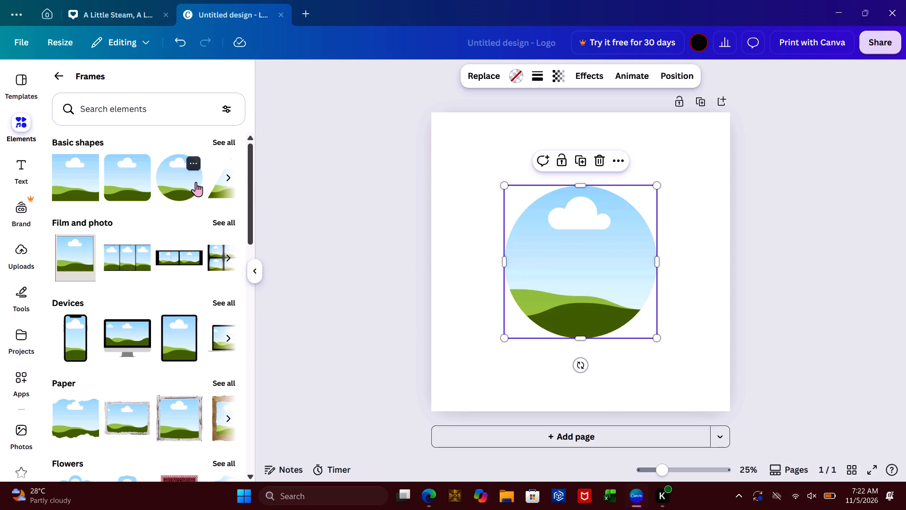
# Enlarge the circle frame proportionally and move it back near the middle of the logo page.
pyautogui.click(614, 280)
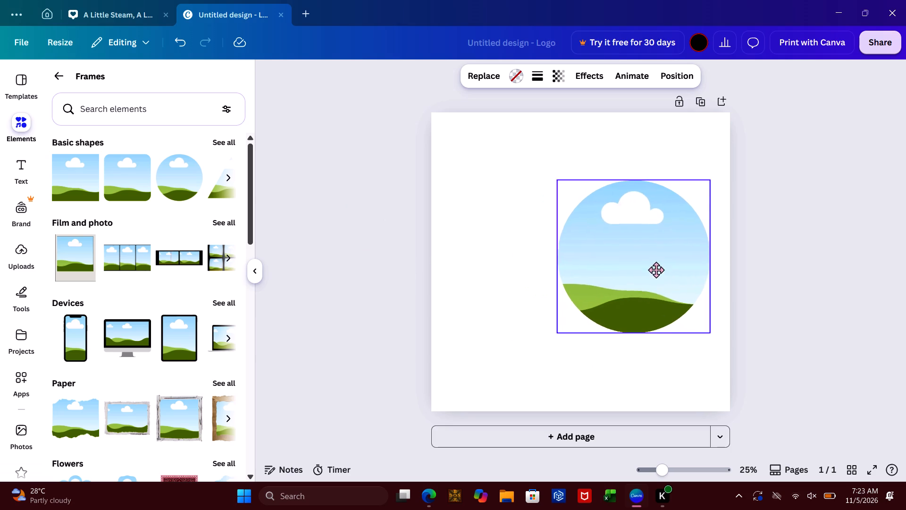
pyautogui.click(437, 220)
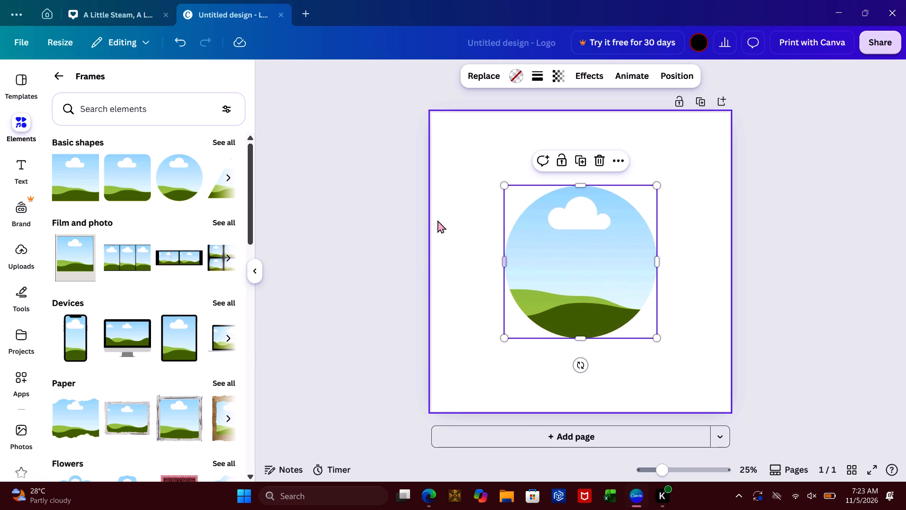
pyautogui.click(389, 227)
pyautogui.click(604, 282)
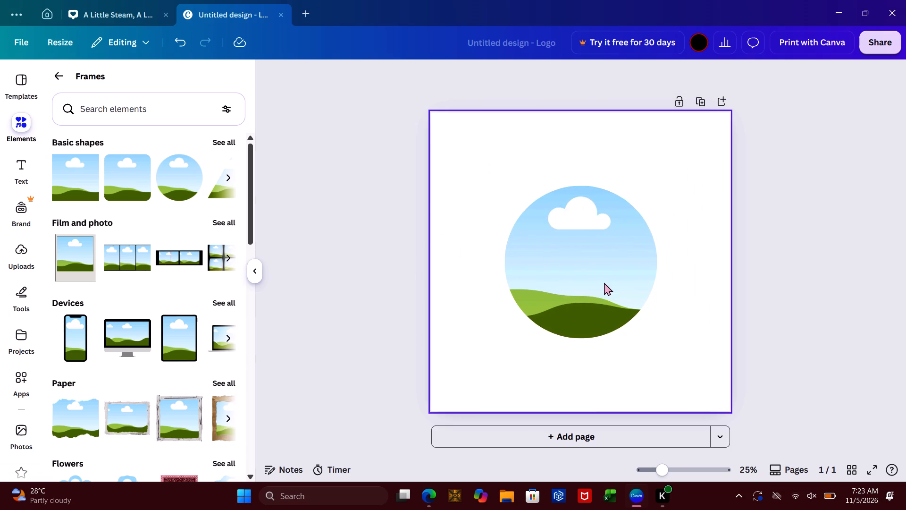
pyautogui.moveTo(659, 339); pyautogui.dragTo(679, 361)
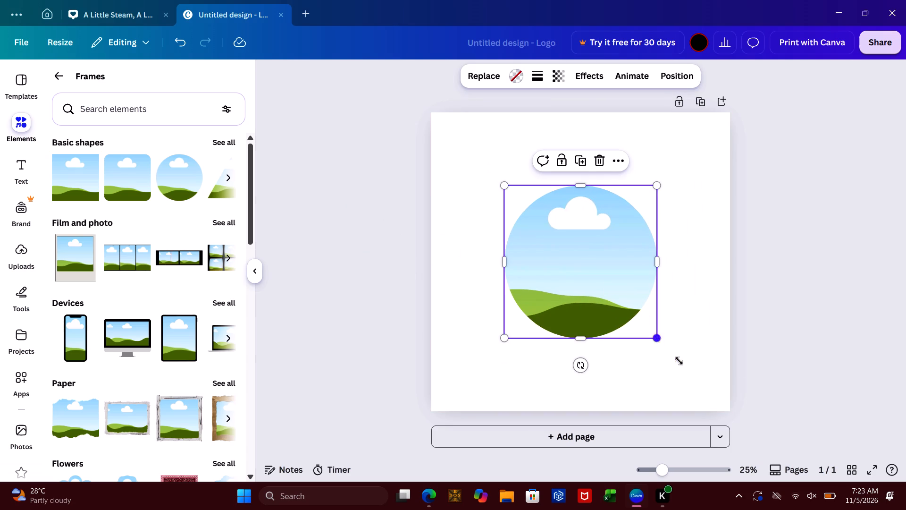
pyautogui.moveTo(679, 361); pyautogui.dragTo(708, 389)
pyautogui.moveTo(627, 280); pyautogui.dragTo(595, 258)
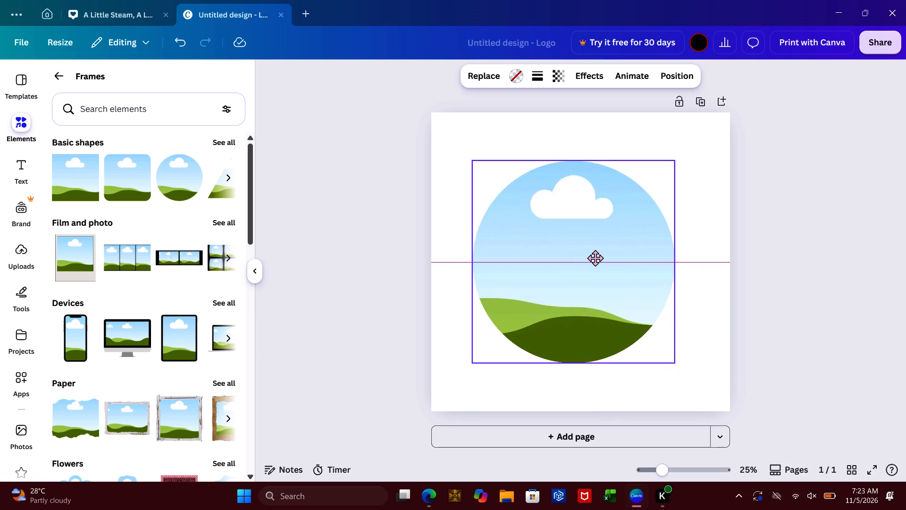
pyautogui.moveTo(595, 258); pyautogui.dragTo(596, 258)
pyautogui.click(382, 220)
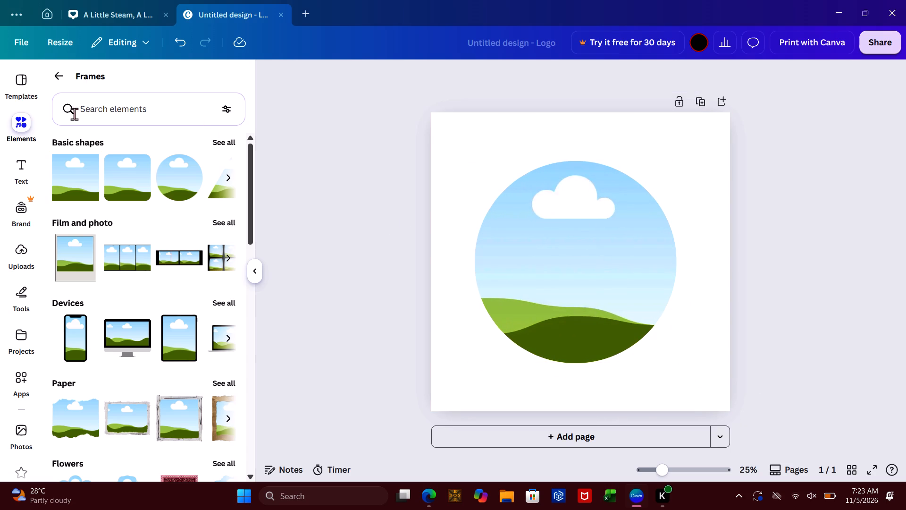
# Look through the Mockups element category, including its full Frames and Print collections, for a suitable frame or mockup.
pyautogui.click(55, 79)
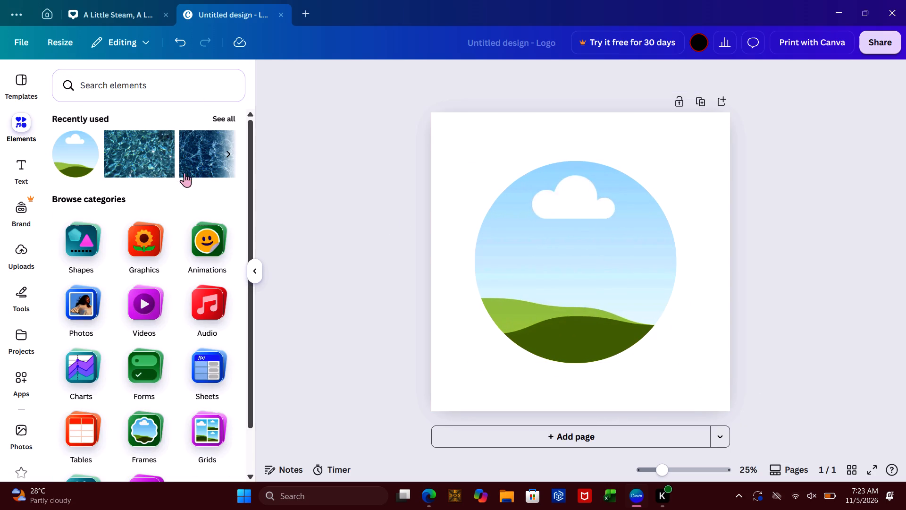
pyautogui.click(253, 448)
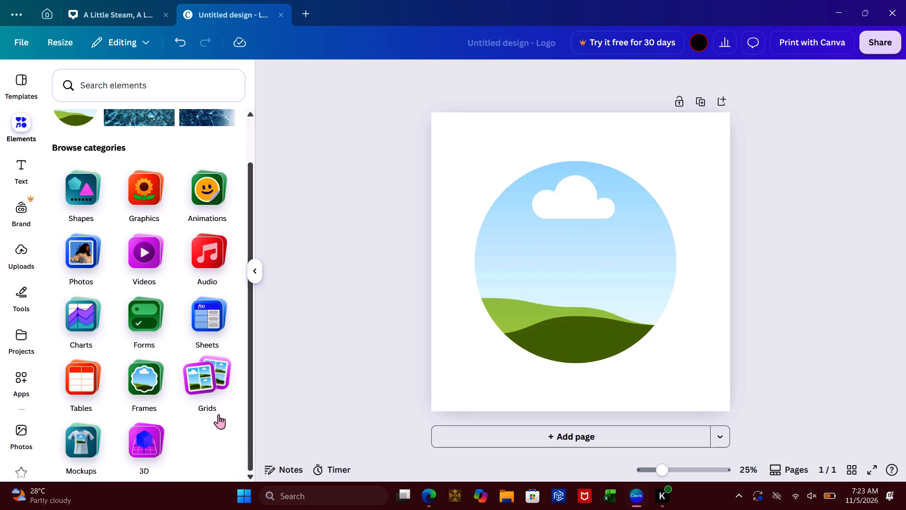
pyautogui.click(75, 442)
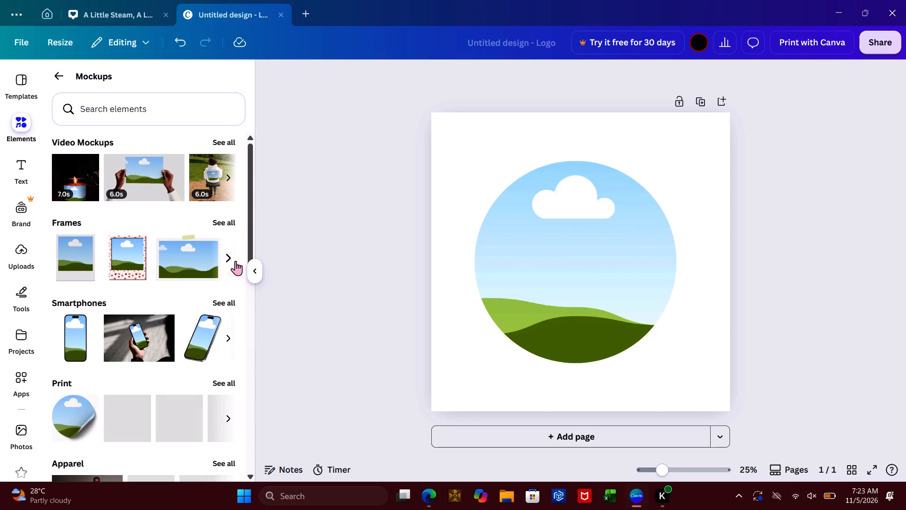
pyautogui.click(230, 225)
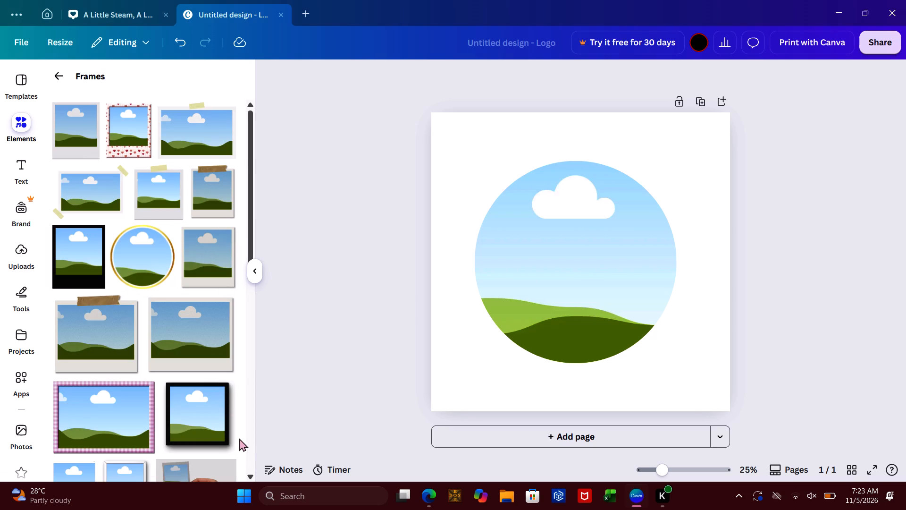
pyautogui.click(250, 447)
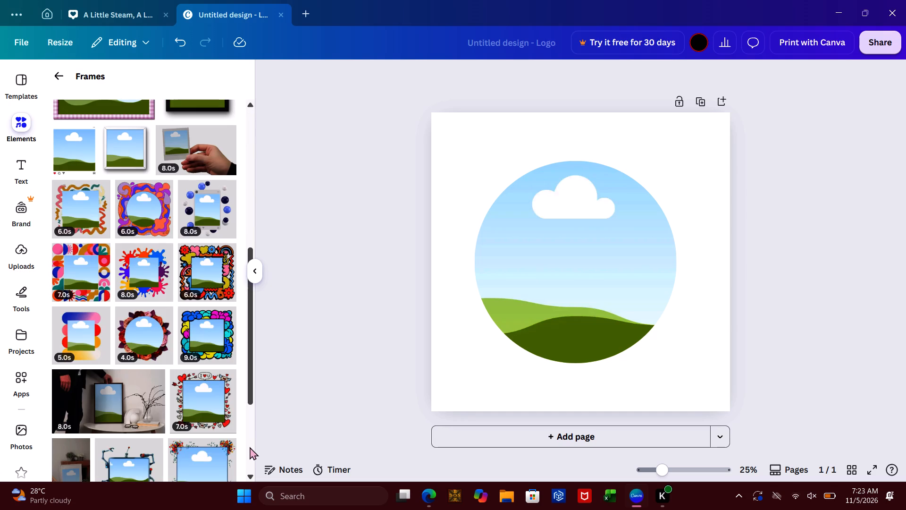
pyautogui.click(251, 455)
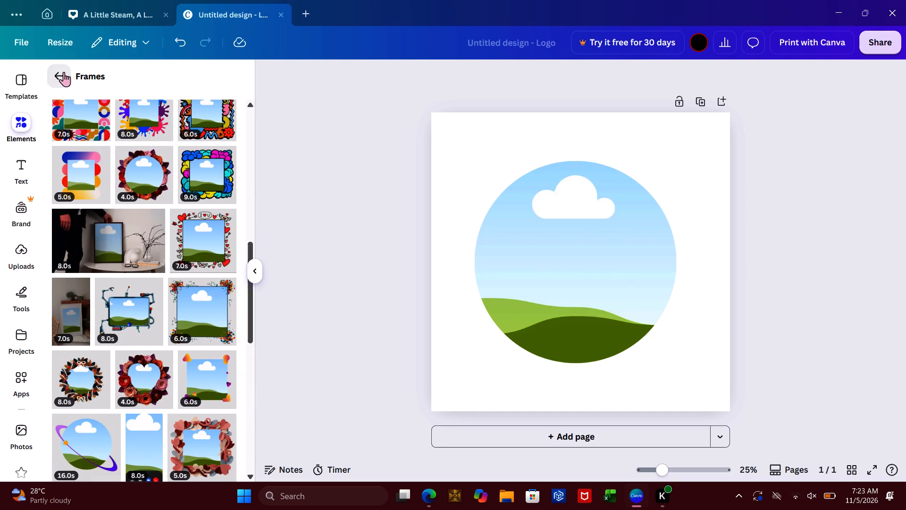
pyautogui.click(64, 72)
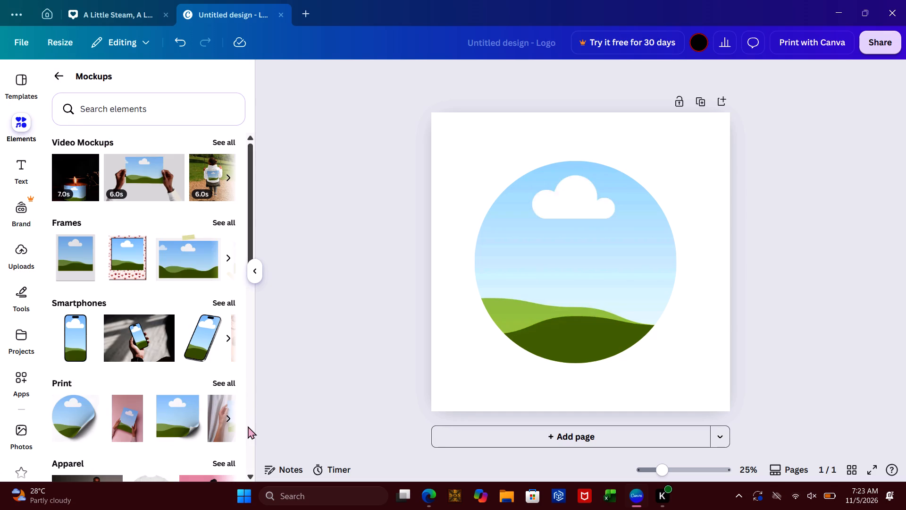
pyautogui.click(230, 375)
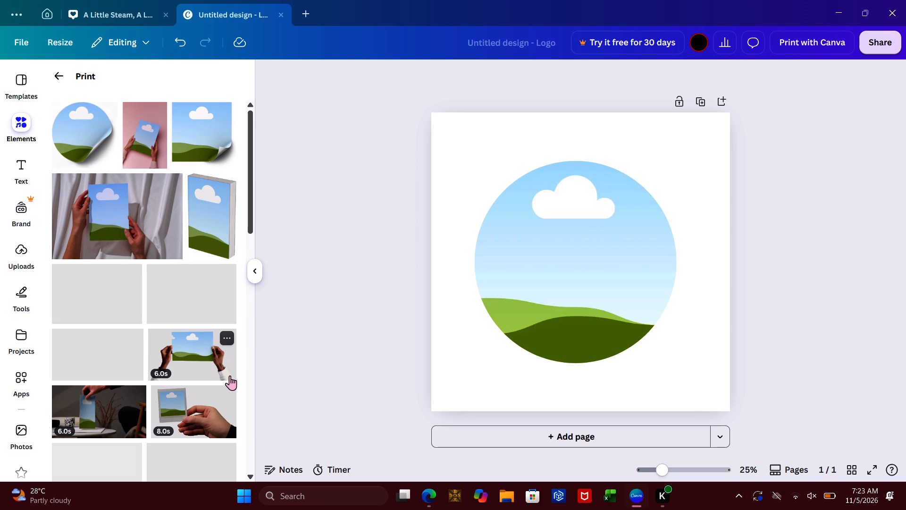
pyautogui.click(254, 450)
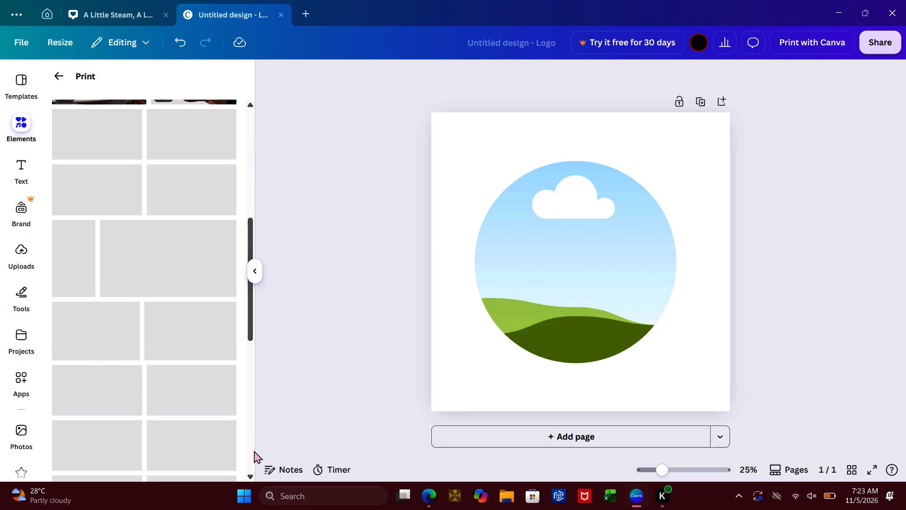
pyautogui.click(254, 450)
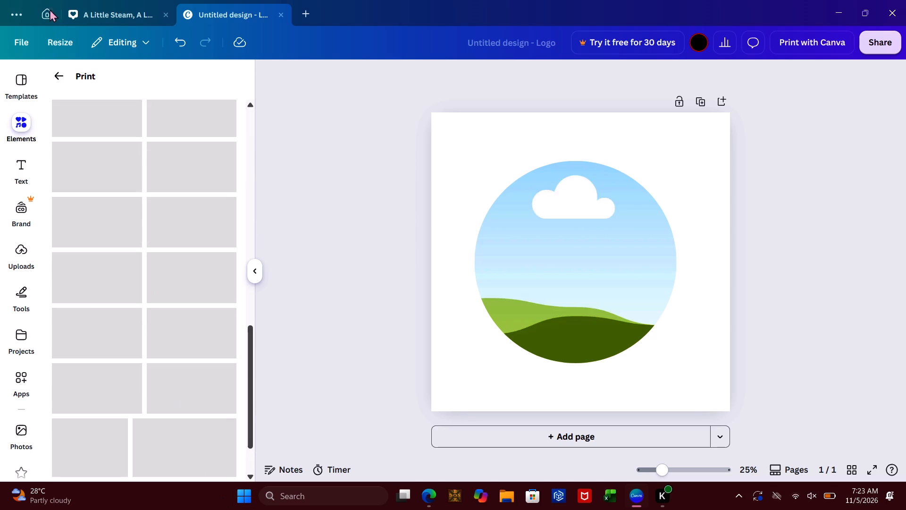
pyautogui.click(60, 72)
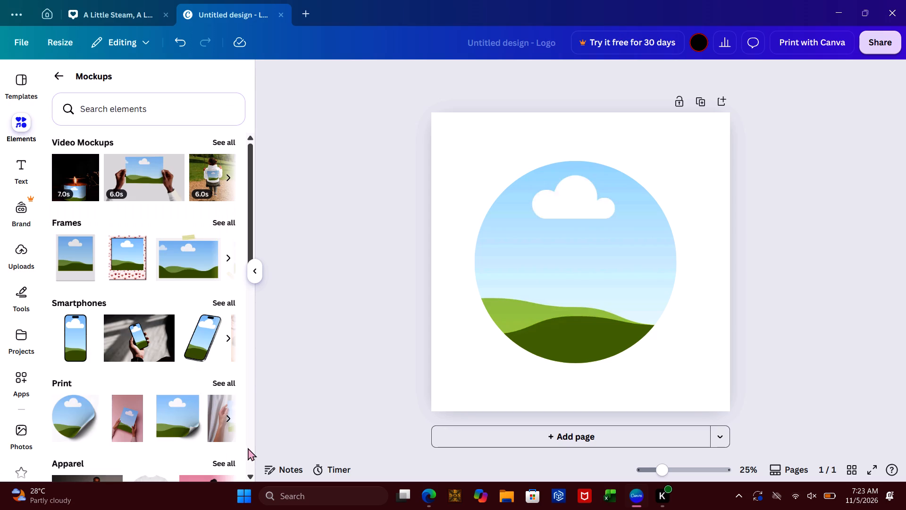
pyautogui.click(248, 448)
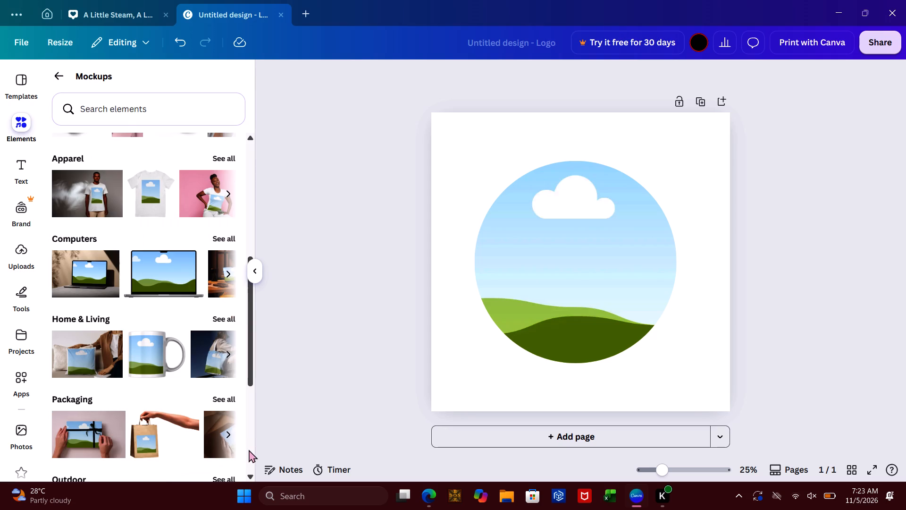
pyautogui.click(249, 450)
pyautogui.click(249, 450)
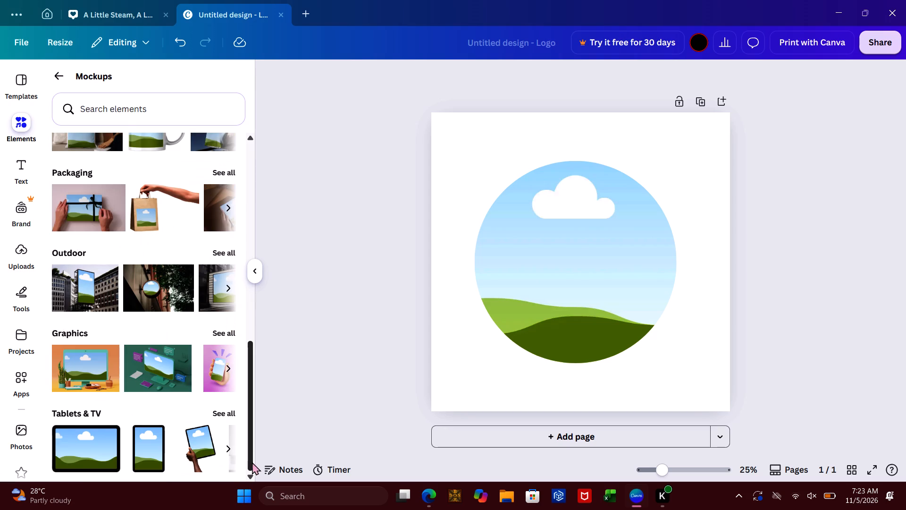
pyautogui.click(336, 126)
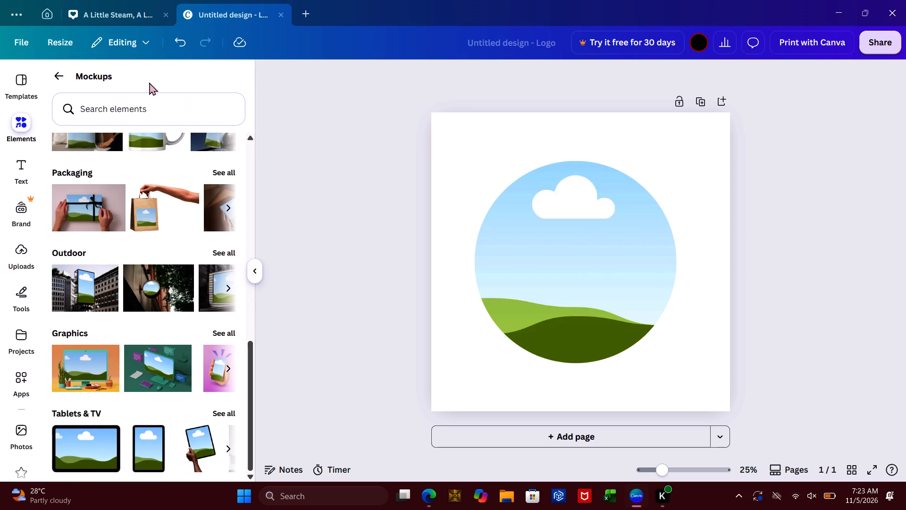
pyautogui.click(53, 73)
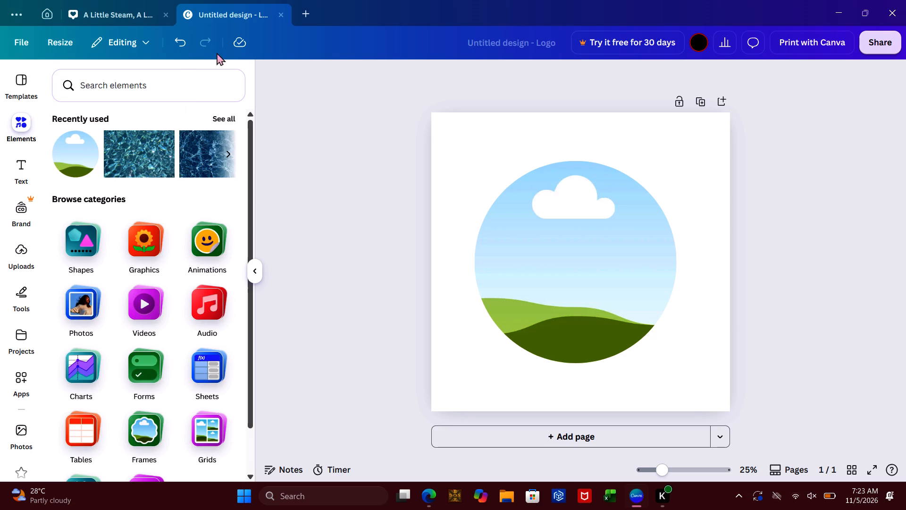
# Nudge the enlarged circle frame sideways to centre it horizontally on the logo page.
pyautogui.click(177, 77)
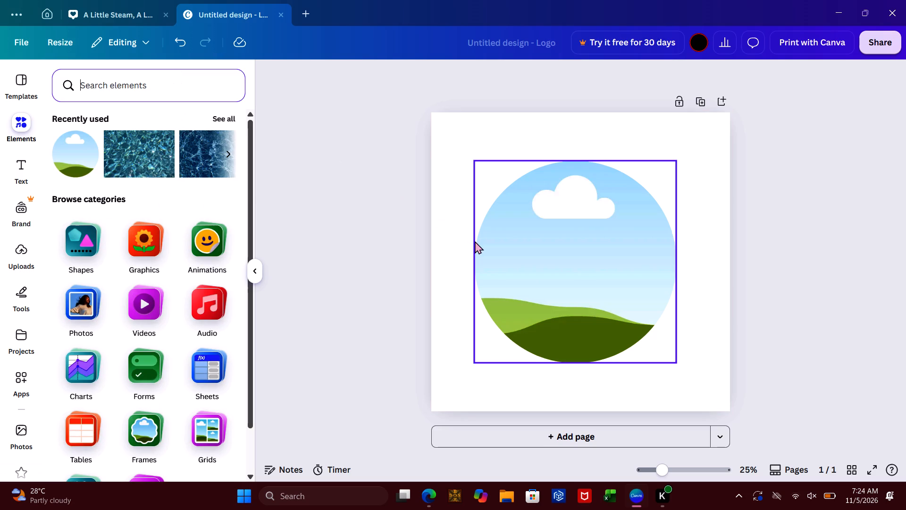
pyautogui.moveTo(510, 246); pyautogui.dragTo(514, 247)
pyautogui.click(388, 236)
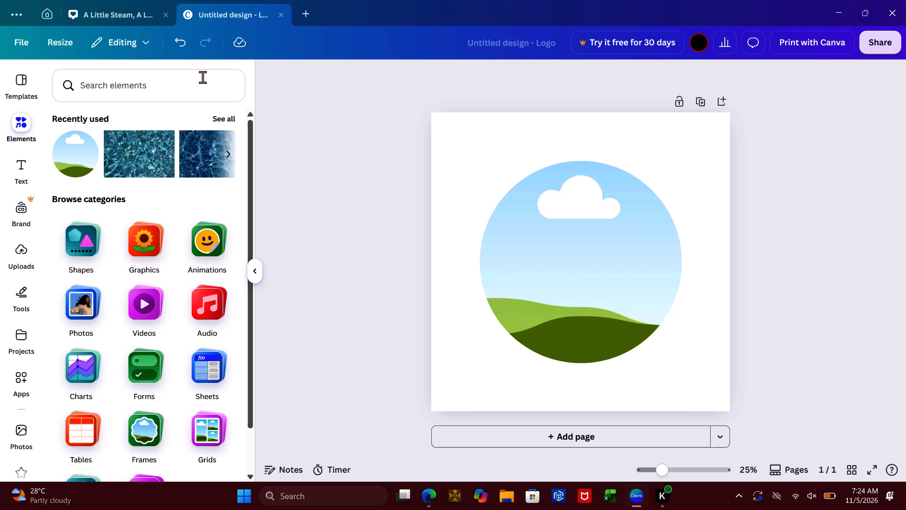
# Search the elements for "dark blue background" and insert a plain, nearly black photo from the full photo results onto the logo page.
pyautogui.click(196, 91)
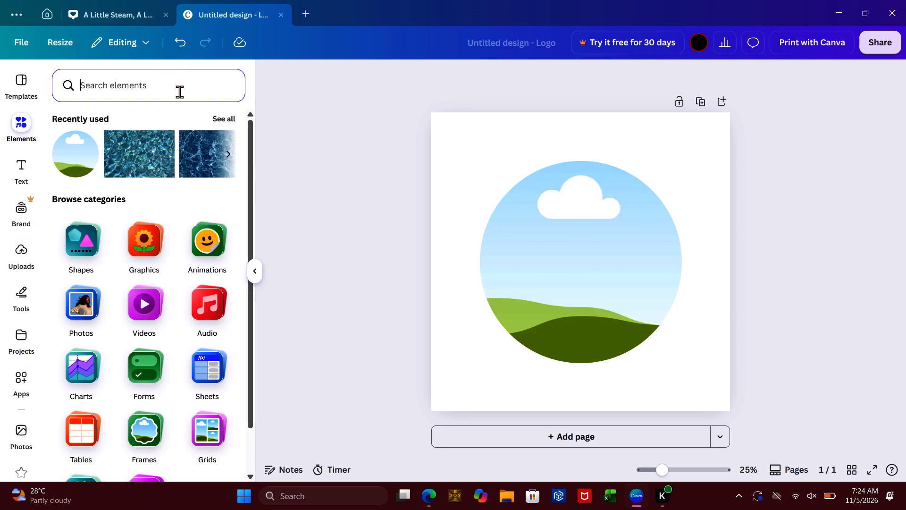
pyautogui.write('dar')
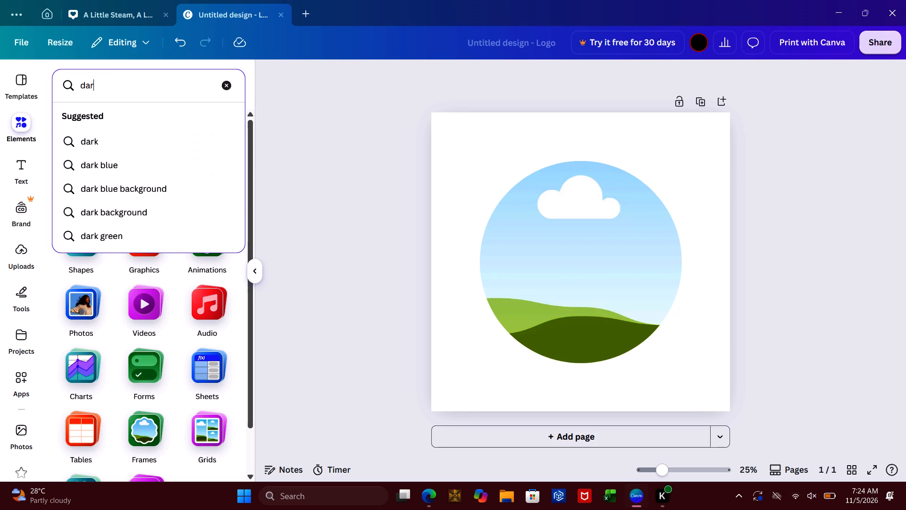
pyautogui.write('k')
pyautogui.press('space')
pyautogui.click(142, 183)
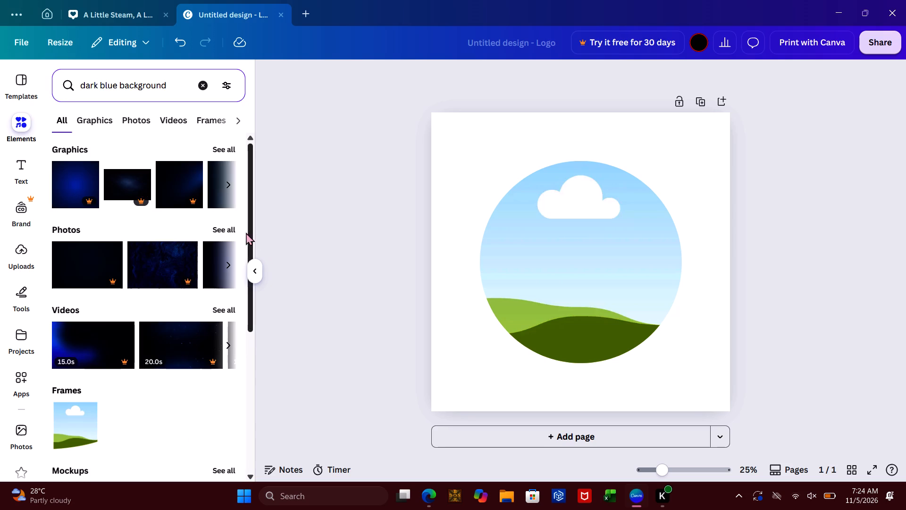
pyautogui.click(230, 229)
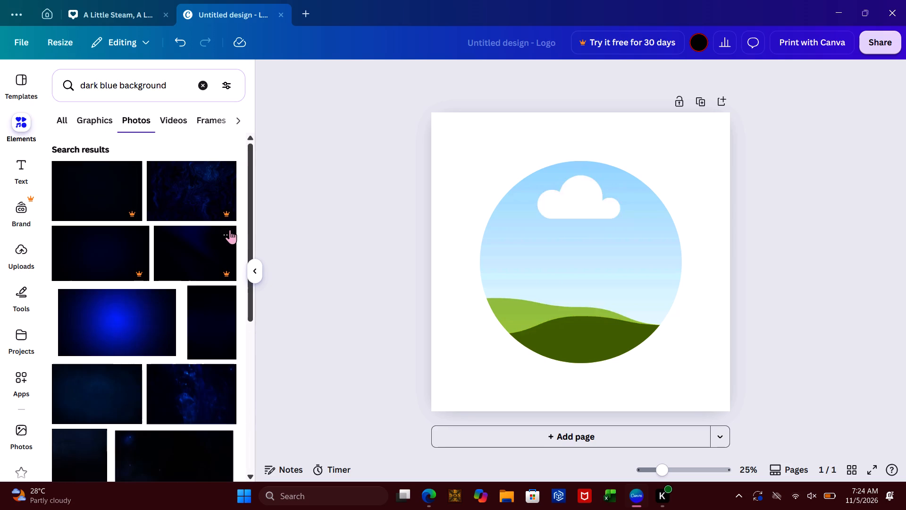
pyautogui.click(251, 366)
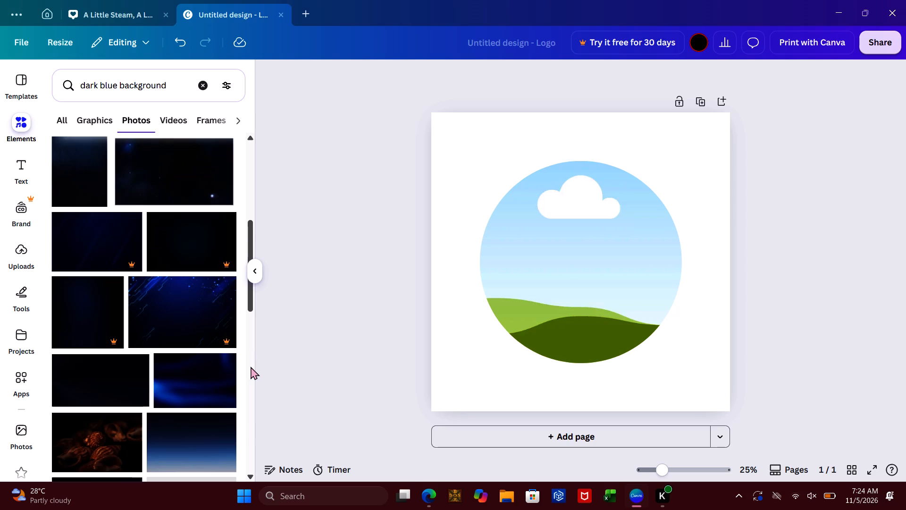
pyautogui.click(147, 391)
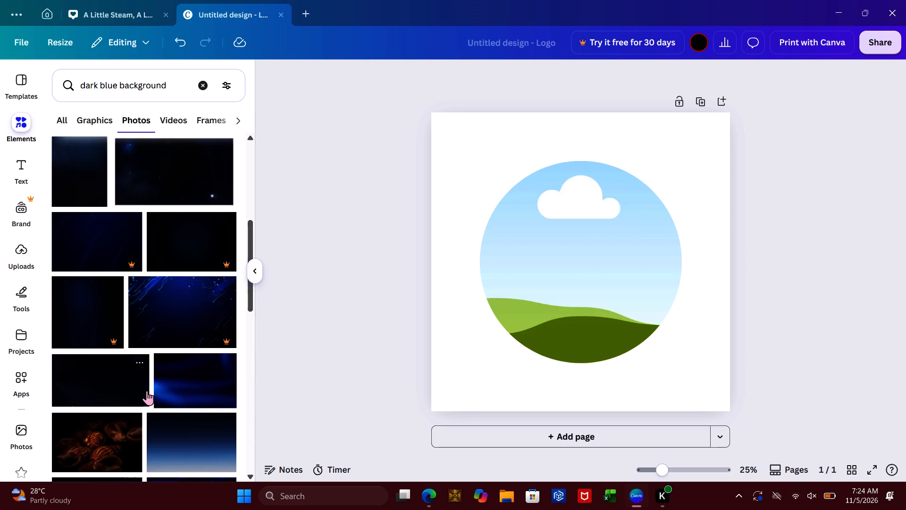
pyautogui.click(548, 252)
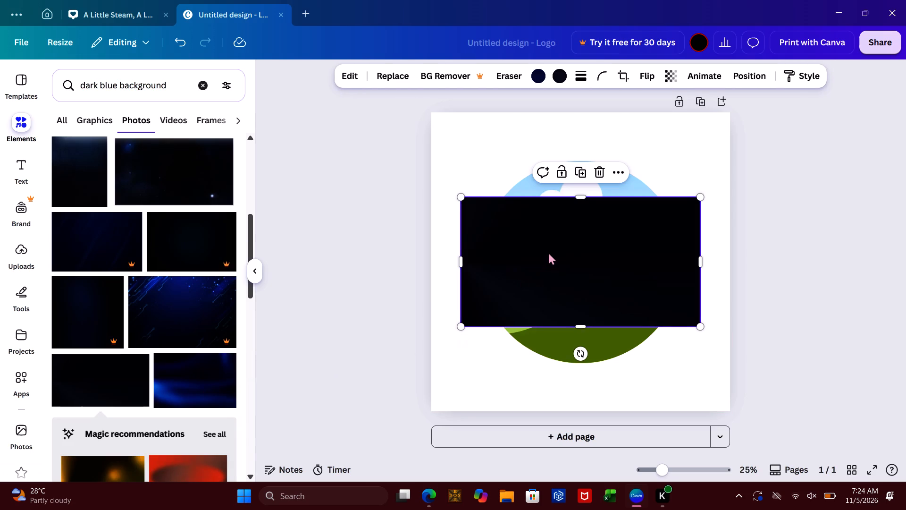
# Stretch the nearly black photo past all four page edges so it covers the entire logo page.
pyautogui.doubleClick(579, 196)
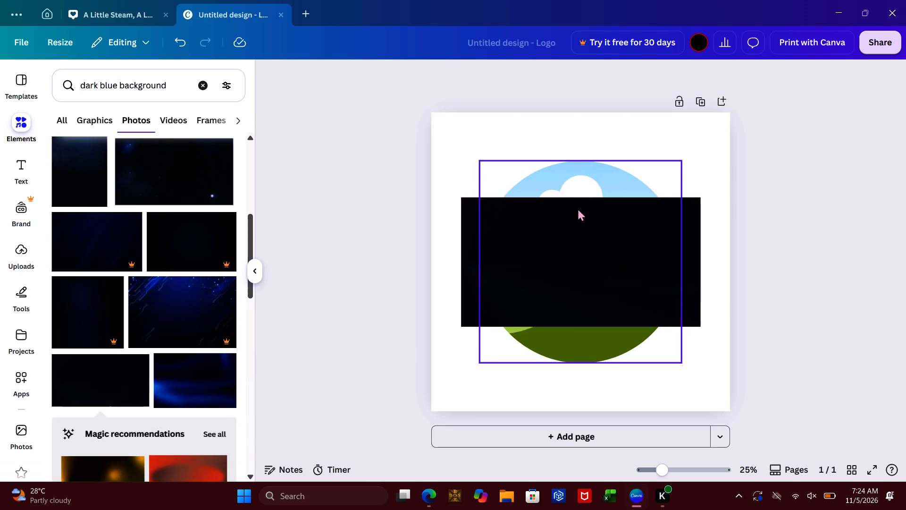
pyautogui.click(576, 201)
pyautogui.moveTo(579, 200); pyautogui.dragTo(580, 166)
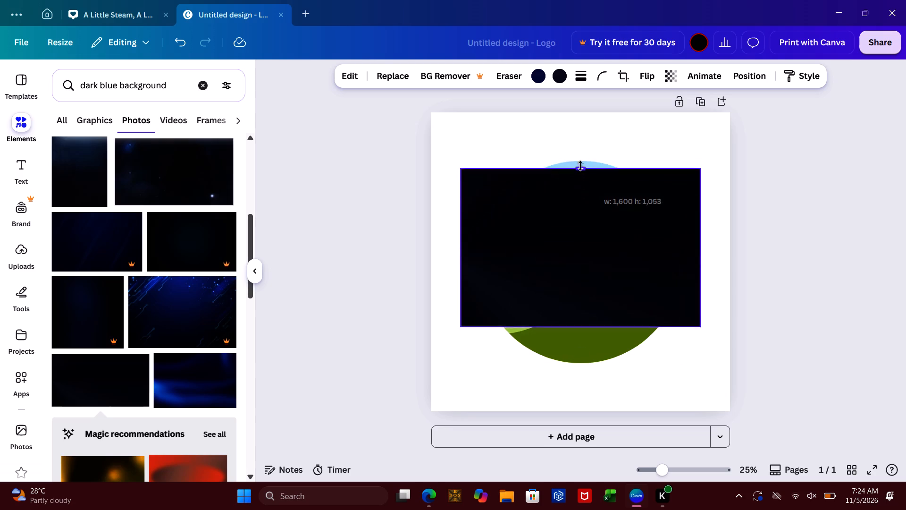
pyautogui.moveTo(580, 166); pyautogui.dragTo(580, 162)
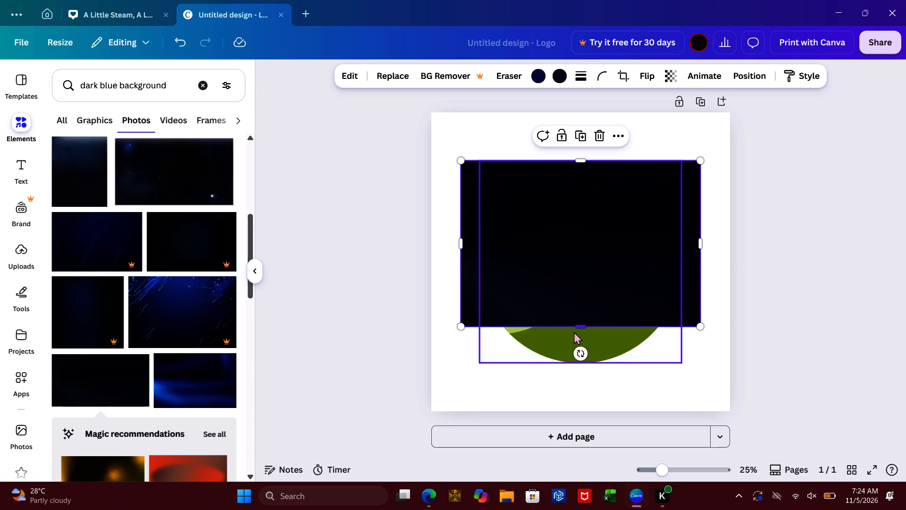
pyautogui.moveTo(579, 328); pyautogui.dragTo(570, 437)
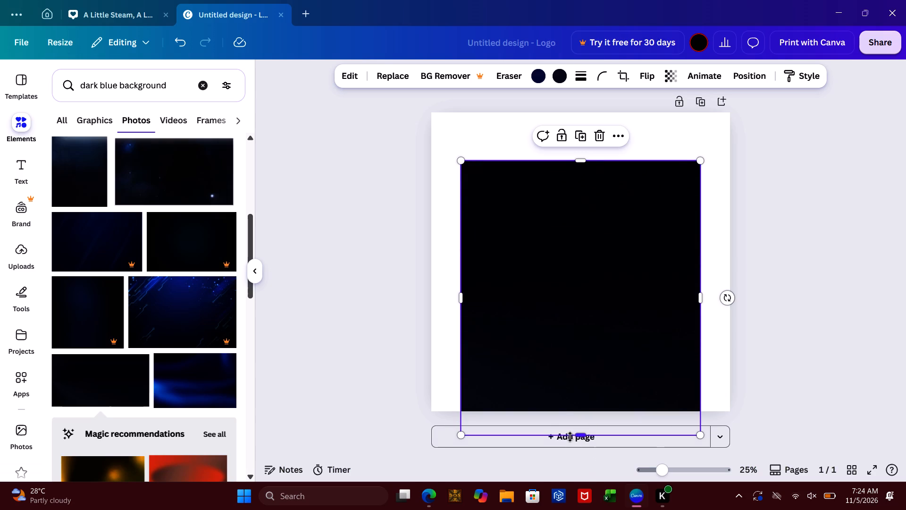
pyautogui.moveTo(582, 160); pyautogui.dragTo(579, 74)
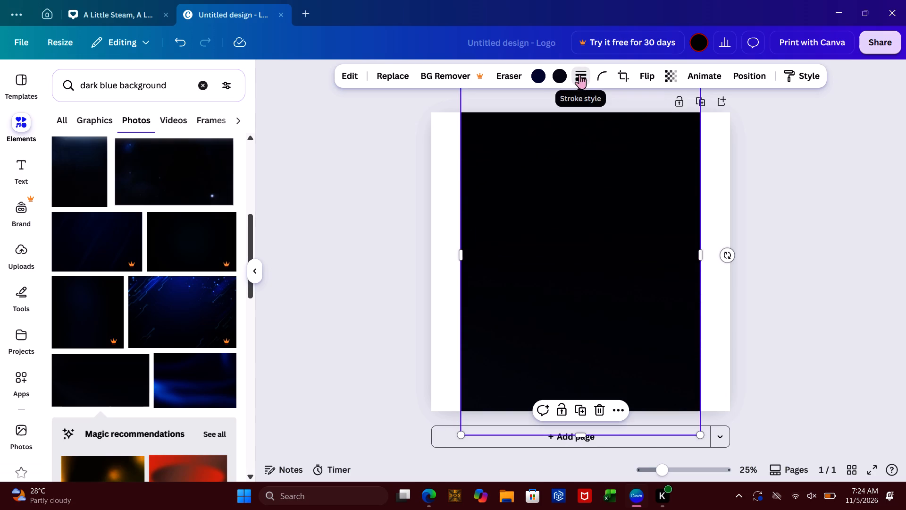
pyautogui.moveTo(463, 248); pyautogui.dragTo(405, 263)
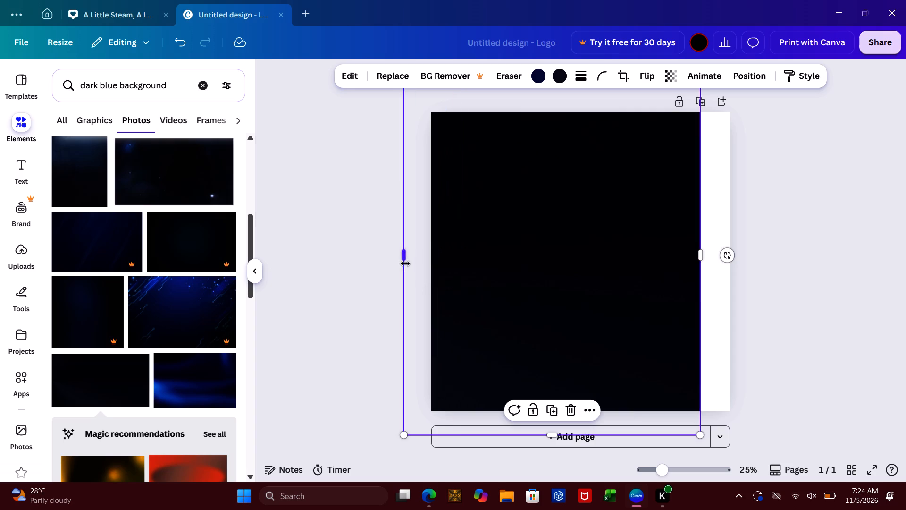
pyautogui.moveTo(703, 252); pyautogui.dragTo(705, 252)
pyautogui.moveTo(705, 252); pyautogui.dragTo(753, 265)
pyautogui.click(773, 164)
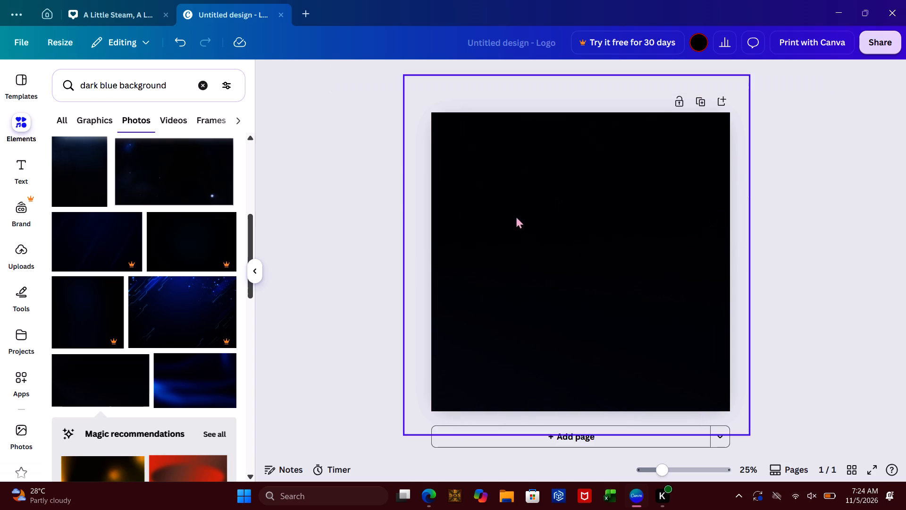
# Search the graphics for "white circle" and insert the thin, uneven grey circle outline onto the dark page.
pyautogui.click(202, 81)
pyautogui.click(162, 84)
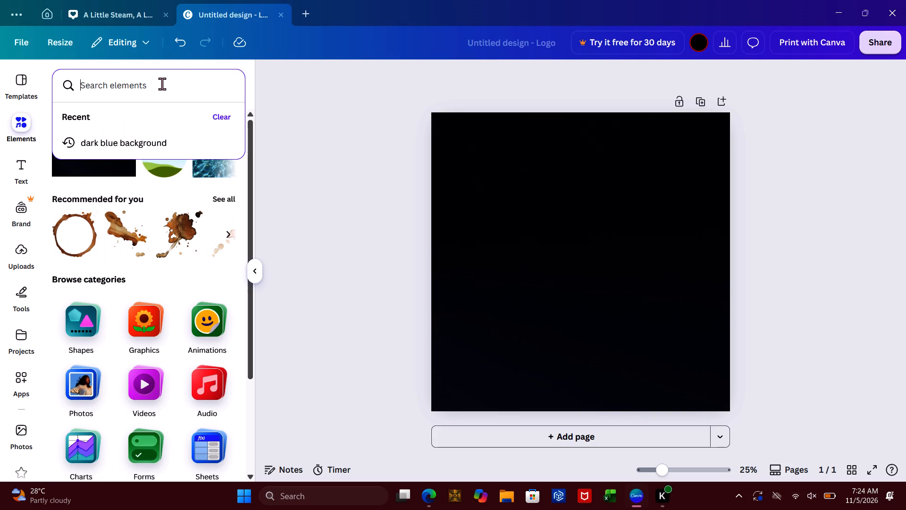
pyautogui.write('white cicrle')
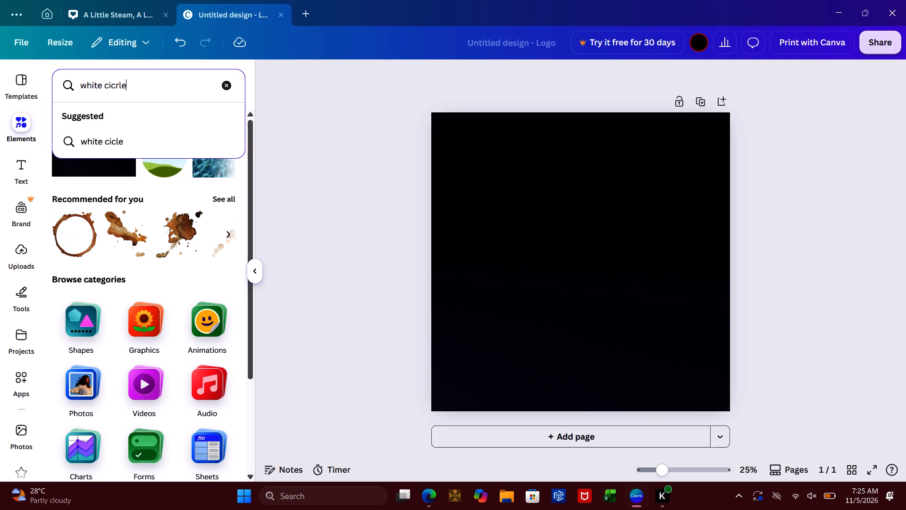
pyautogui.press('space')
pyautogui.press('Return')
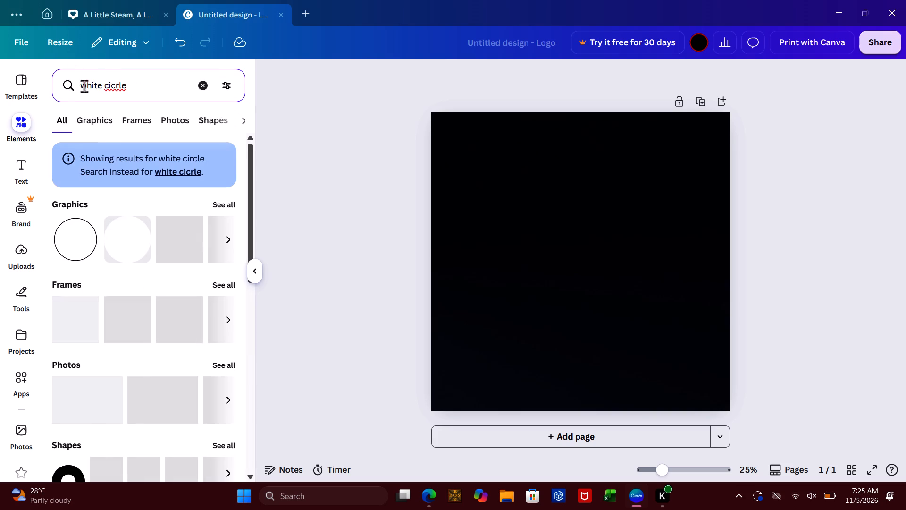
pyautogui.click(108, 118)
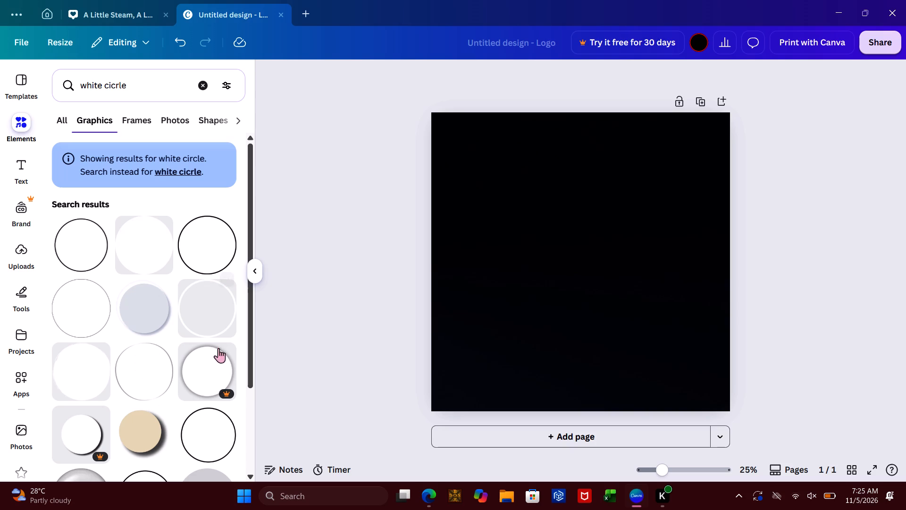
pyautogui.click(155, 360)
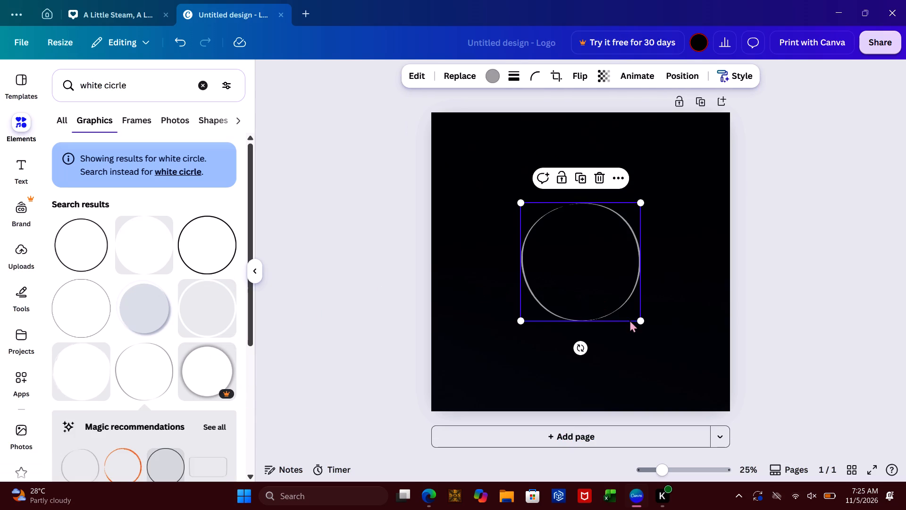
# Enlarge the circle outline proportionally and move it to the centre of the logo page.
pyautogui.moveTo(645, 320); pyautogui.dragTo(692, 379)
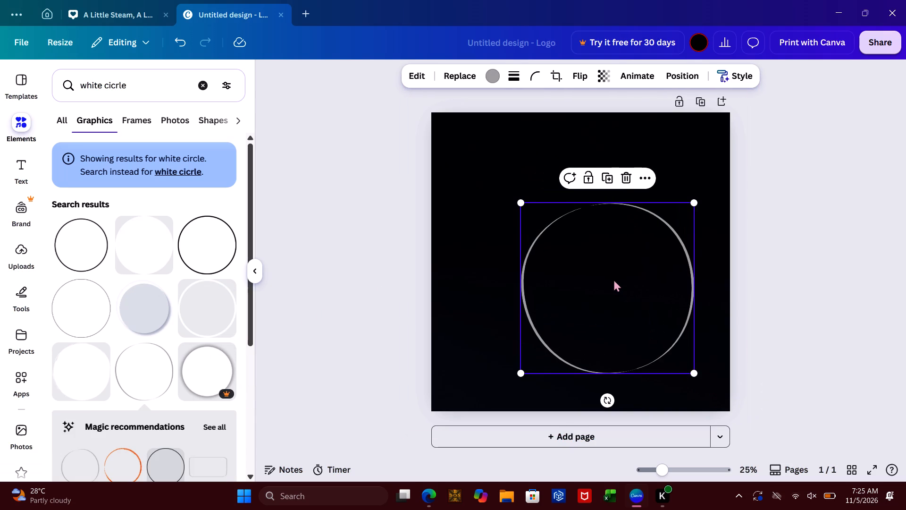
pyautogui.moveTo(613, 279); pyautogui.dragTo(587, 250)
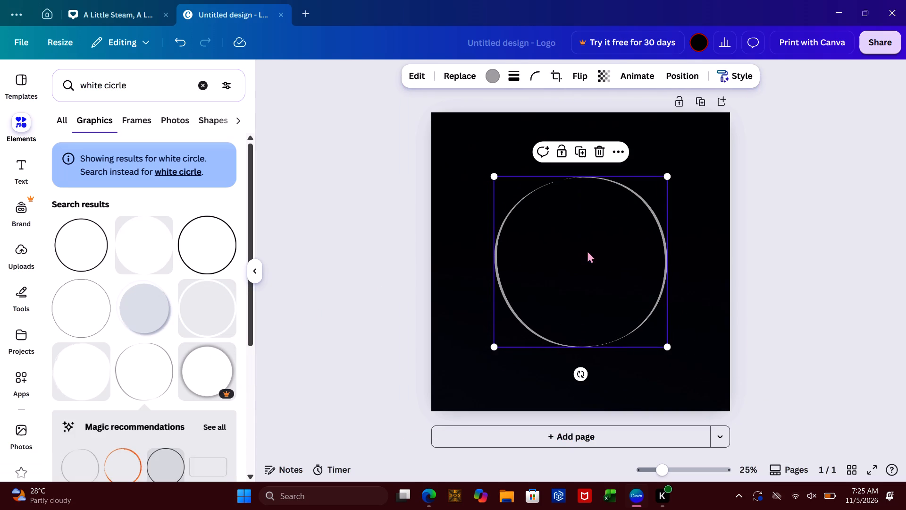
pyautogui.click(864, 200)
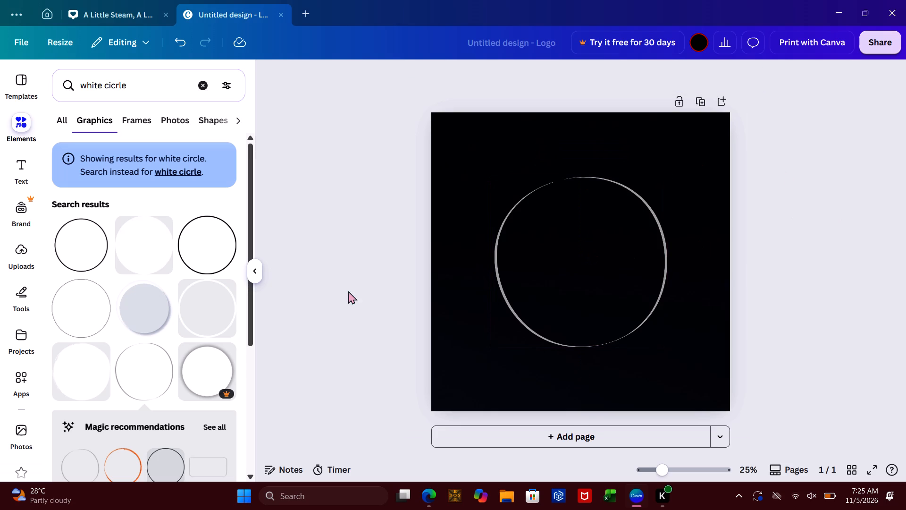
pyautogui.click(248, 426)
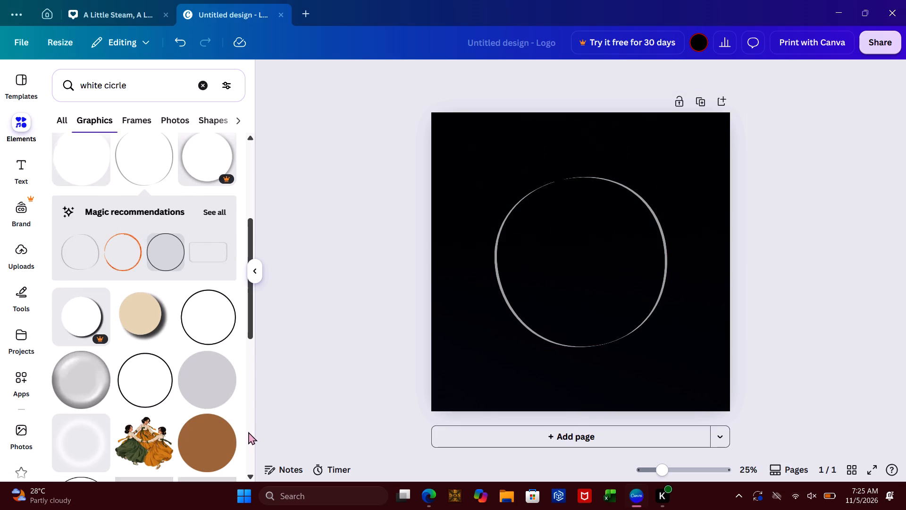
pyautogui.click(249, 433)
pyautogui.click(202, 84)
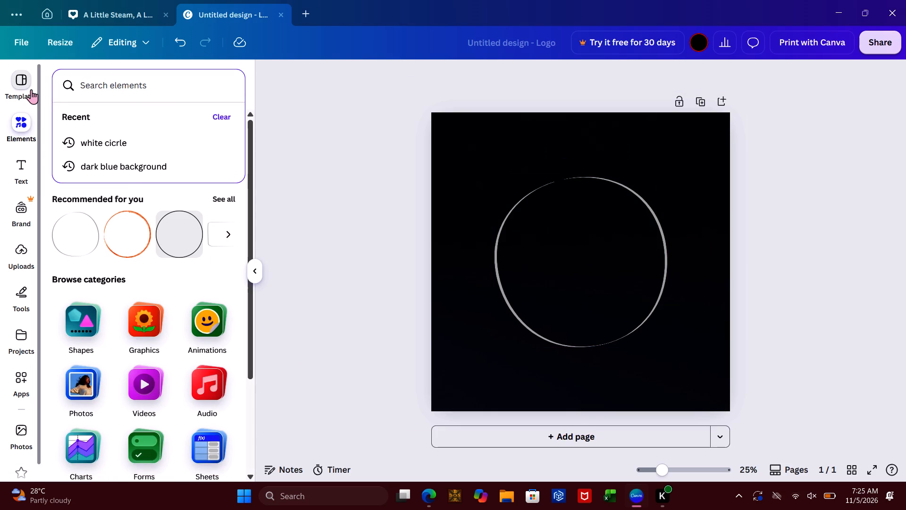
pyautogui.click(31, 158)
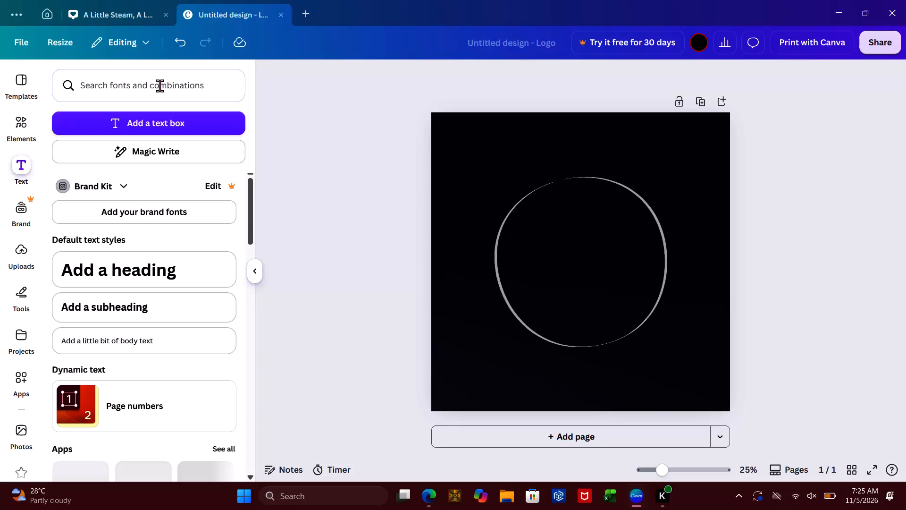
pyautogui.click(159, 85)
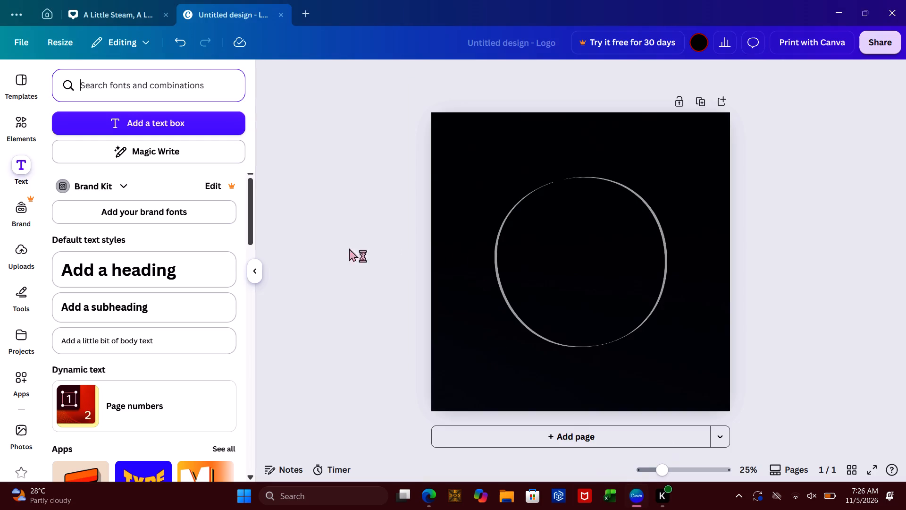
pyautogui.click(171, 120)
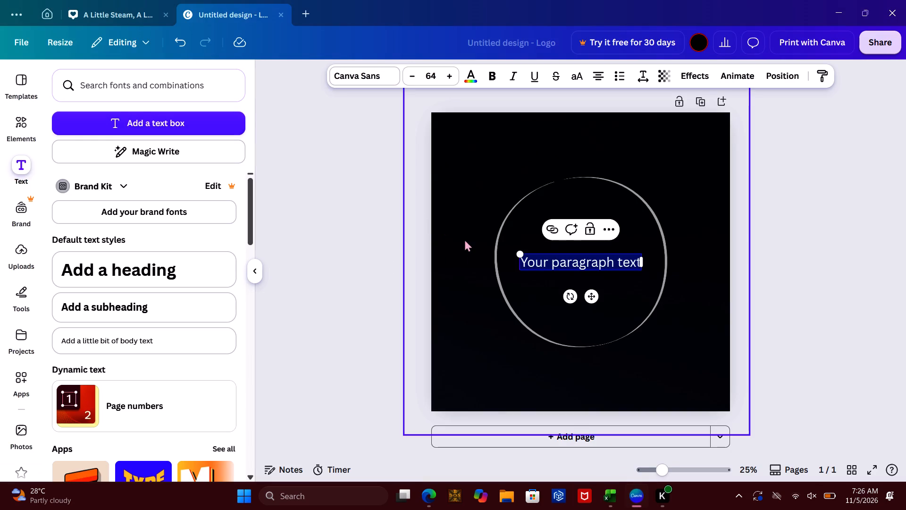
pyautogui.hotkey('ctrl', 'v')
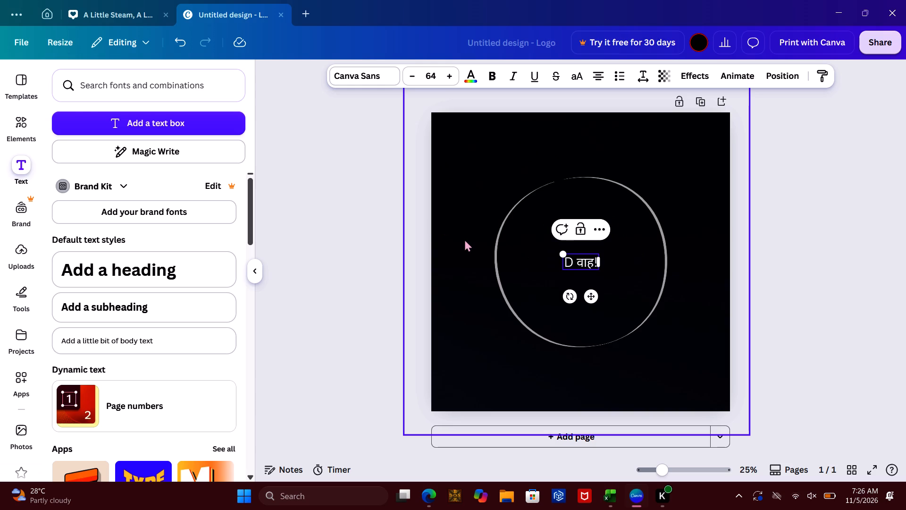
# Remove the space between D and वाह so the text inside the circle reads "Dवाह!".
pyautogui.click(580, 262)
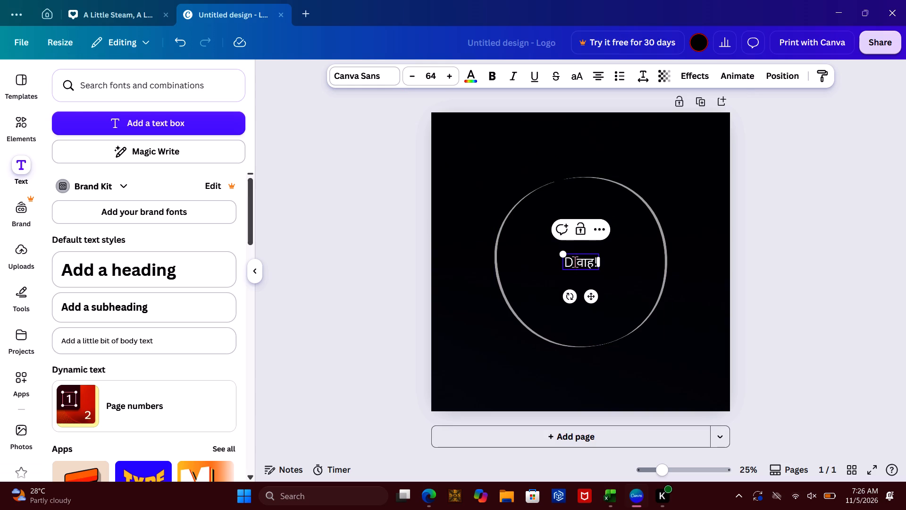
pyautogui.click(579, 262)
pyautogui.click(579, 262)
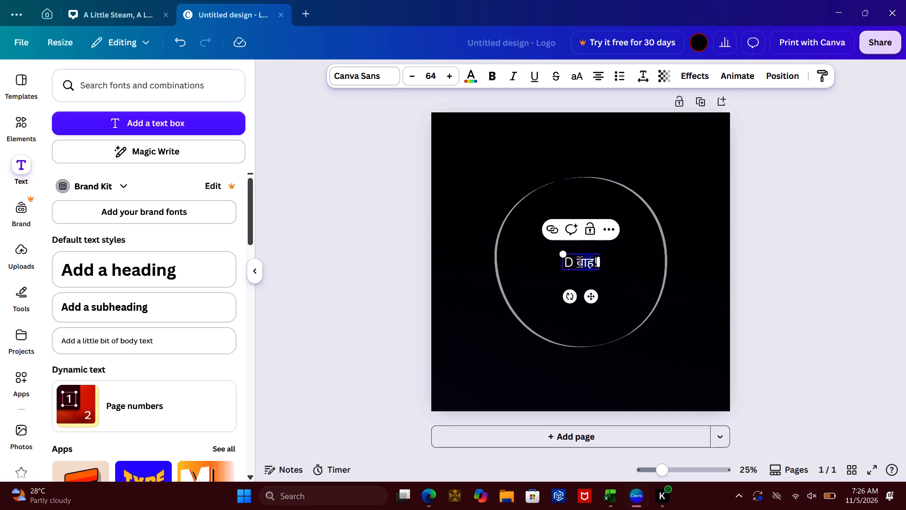
pyautogui.click(579, 262)
pyautogui.click(579, 262)
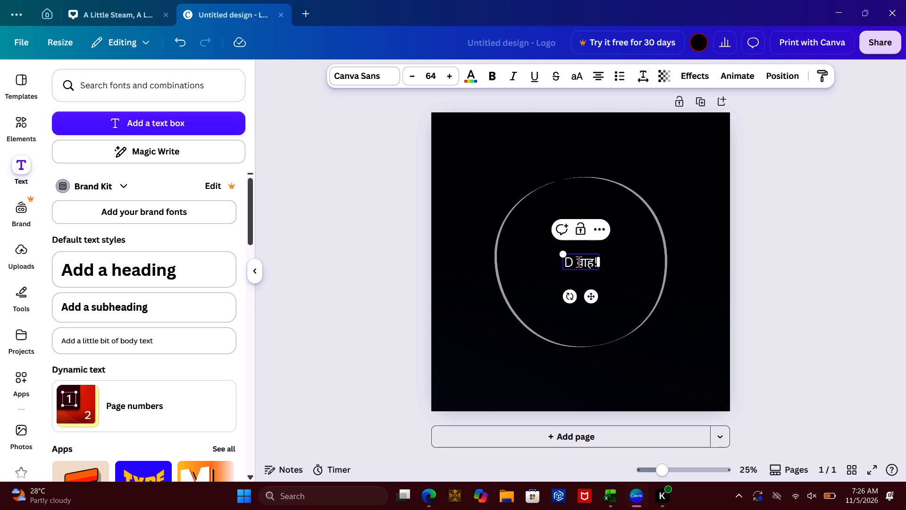
pyautogui.press('BackSpace')
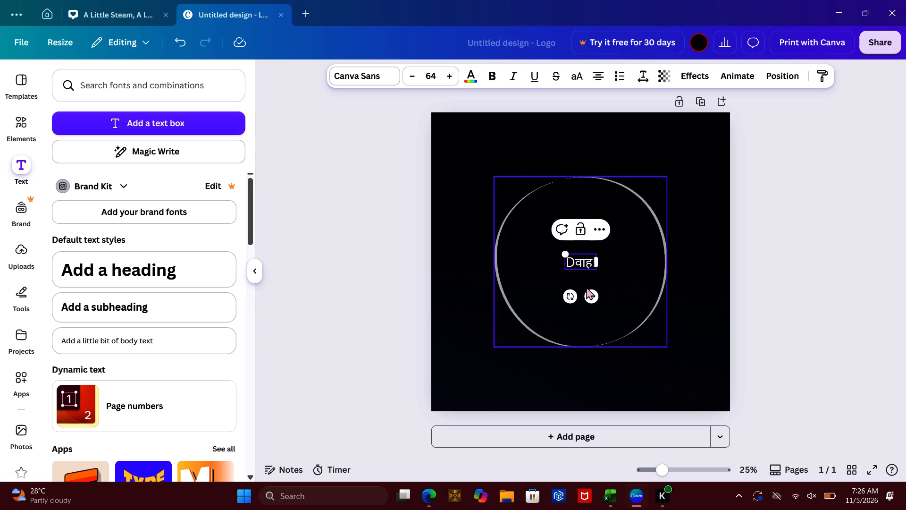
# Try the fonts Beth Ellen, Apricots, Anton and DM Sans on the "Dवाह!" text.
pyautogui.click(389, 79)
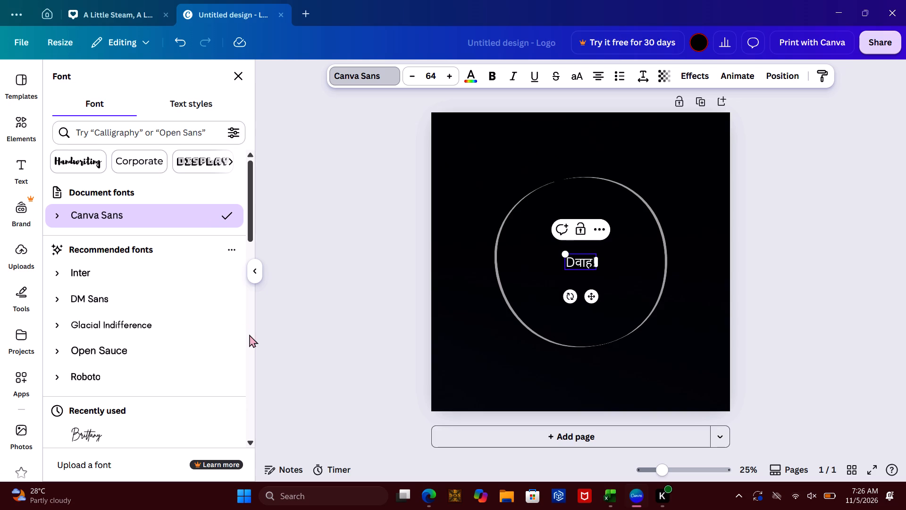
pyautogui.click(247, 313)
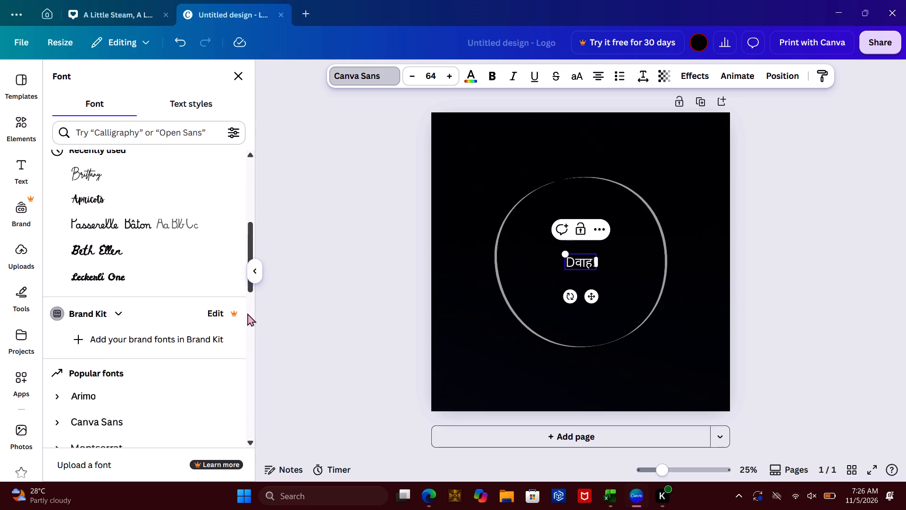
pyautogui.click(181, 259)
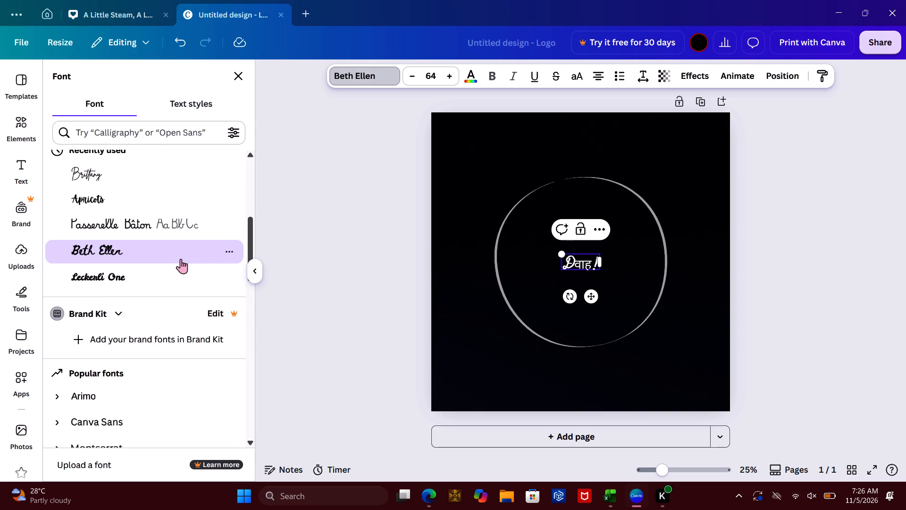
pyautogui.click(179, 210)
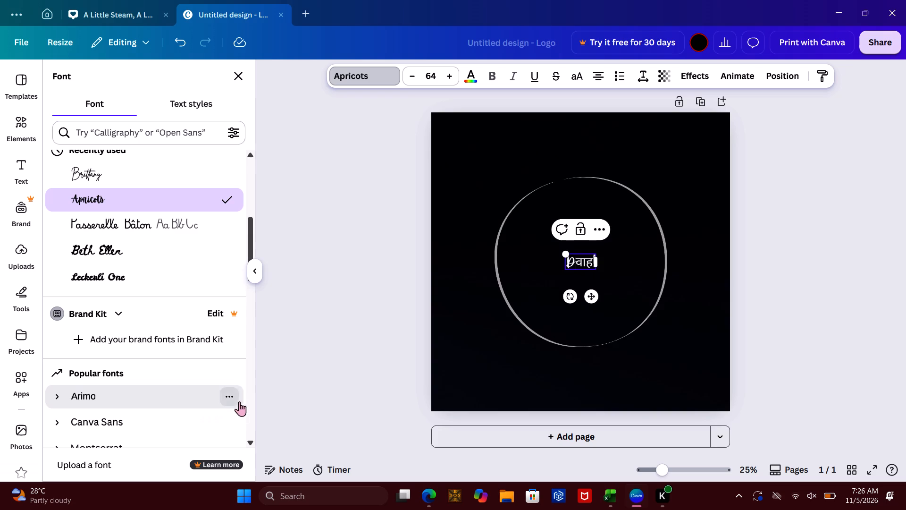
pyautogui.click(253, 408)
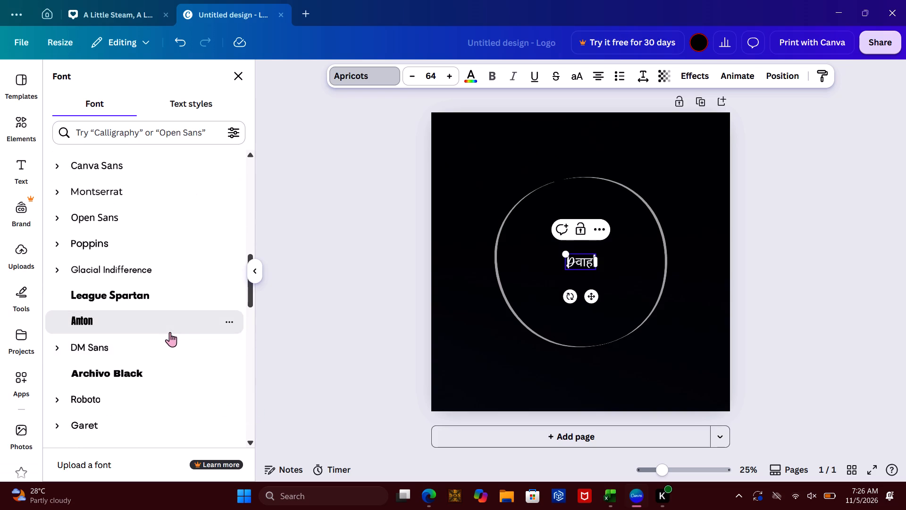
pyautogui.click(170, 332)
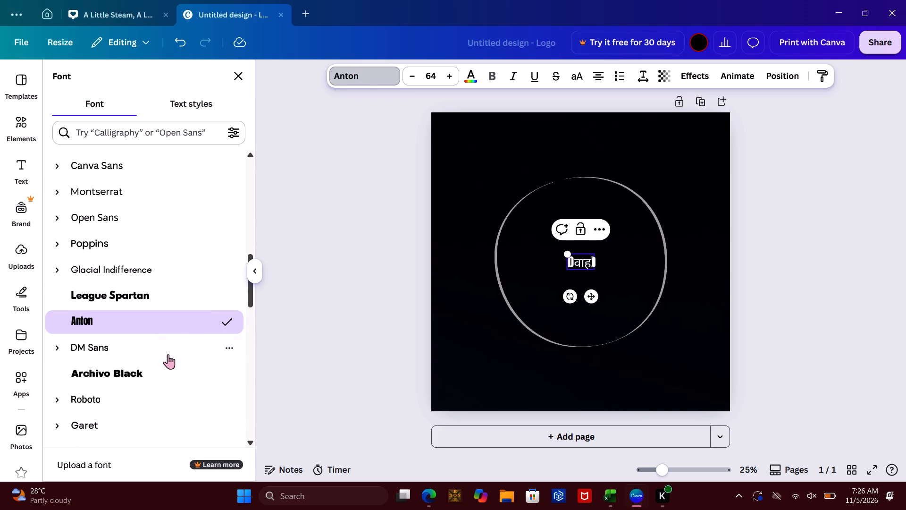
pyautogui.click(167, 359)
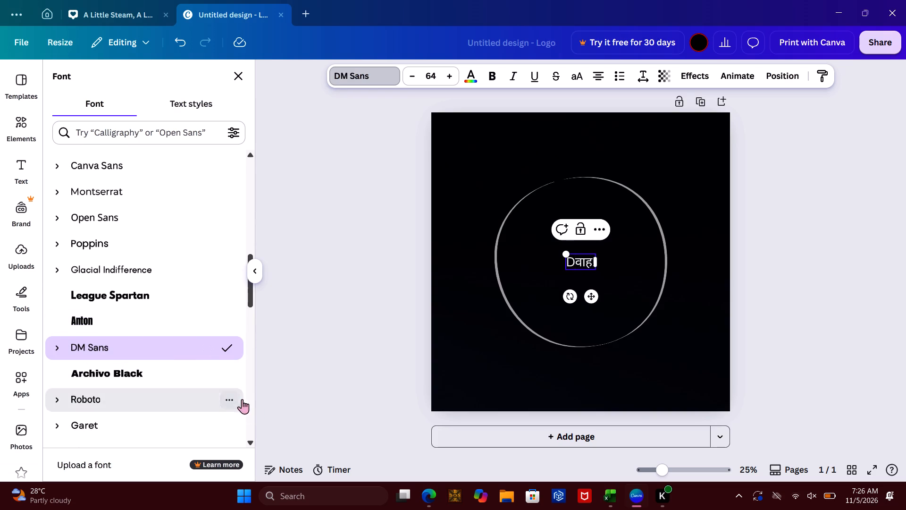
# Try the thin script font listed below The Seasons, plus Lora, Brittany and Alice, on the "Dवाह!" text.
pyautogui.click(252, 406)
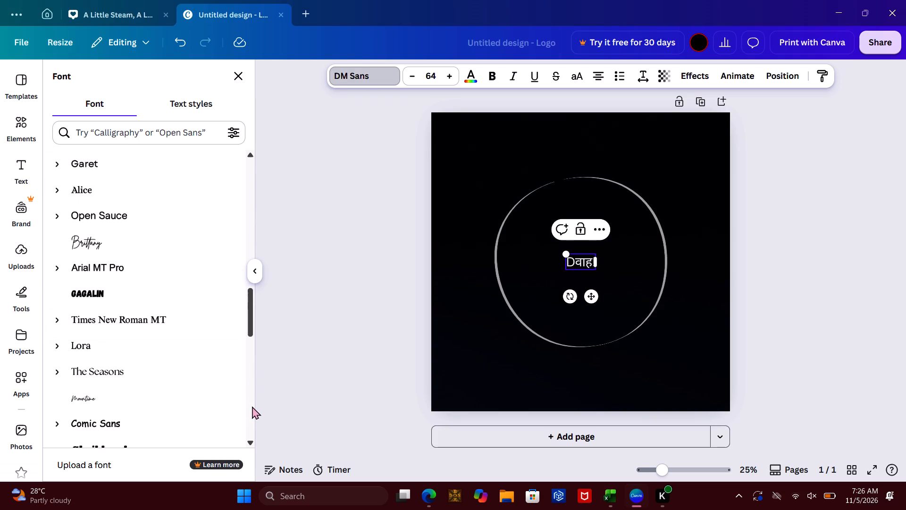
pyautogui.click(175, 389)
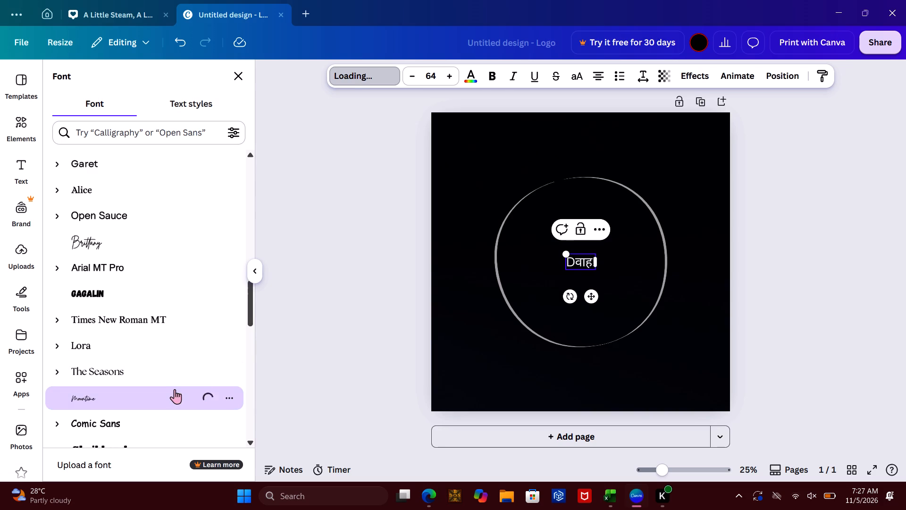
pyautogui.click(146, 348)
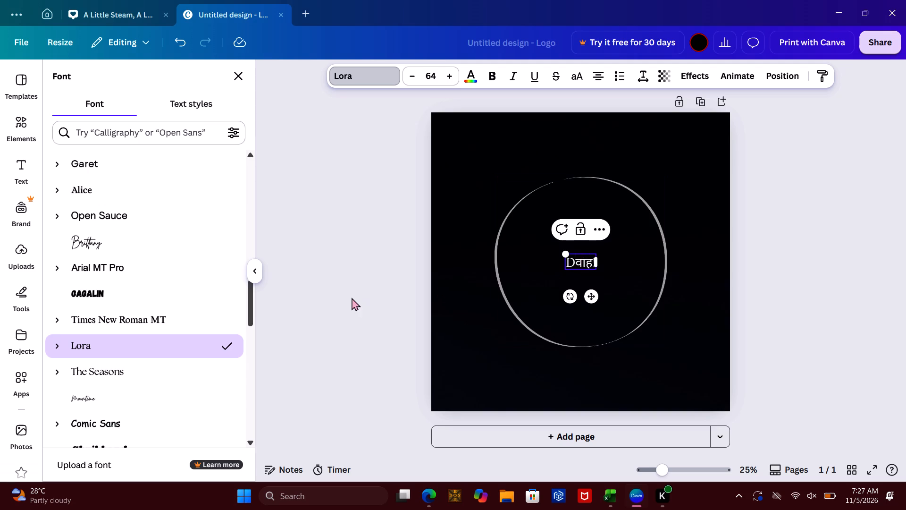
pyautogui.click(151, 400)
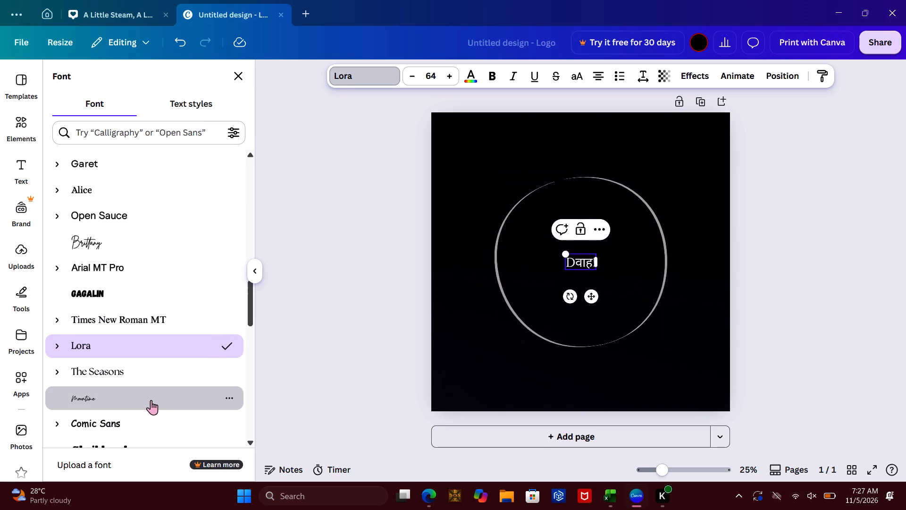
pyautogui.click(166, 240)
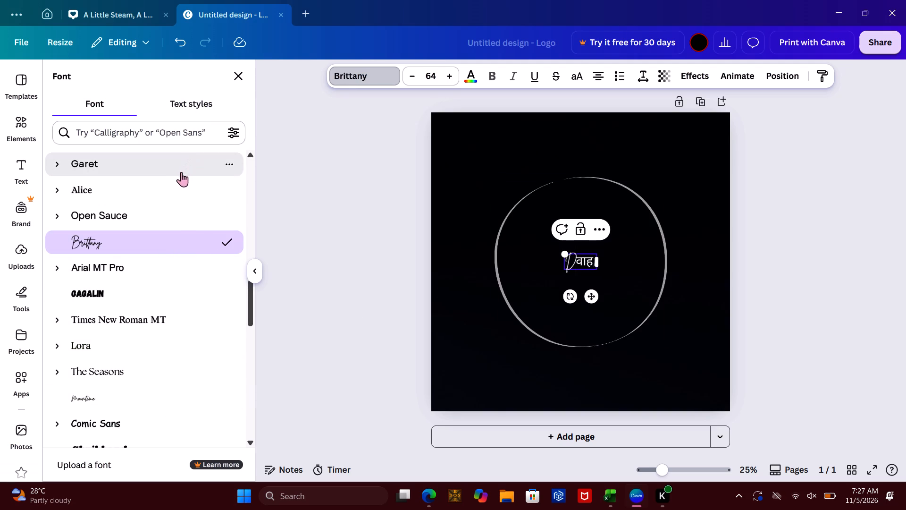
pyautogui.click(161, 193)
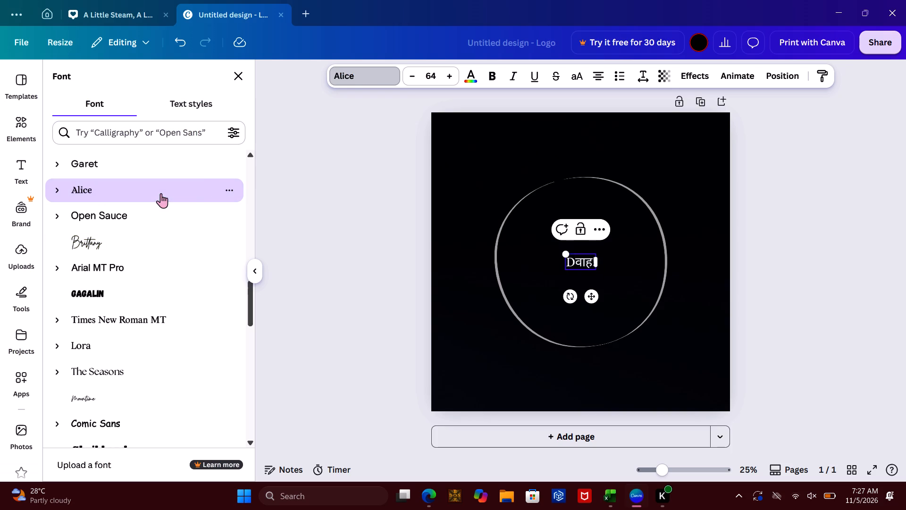
# Try Bebas Neue and Etna Sans Serif on the "Dवाह!" text, and set its font to Bodoni FLF.
pyautogui.click(249, 364)
pyautogui.click(191, 247)
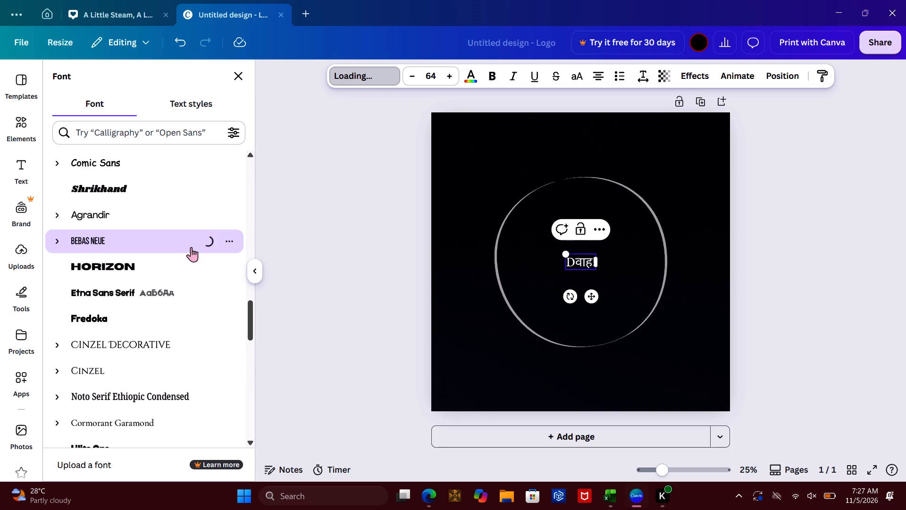
pyautogui.click(193, 305)
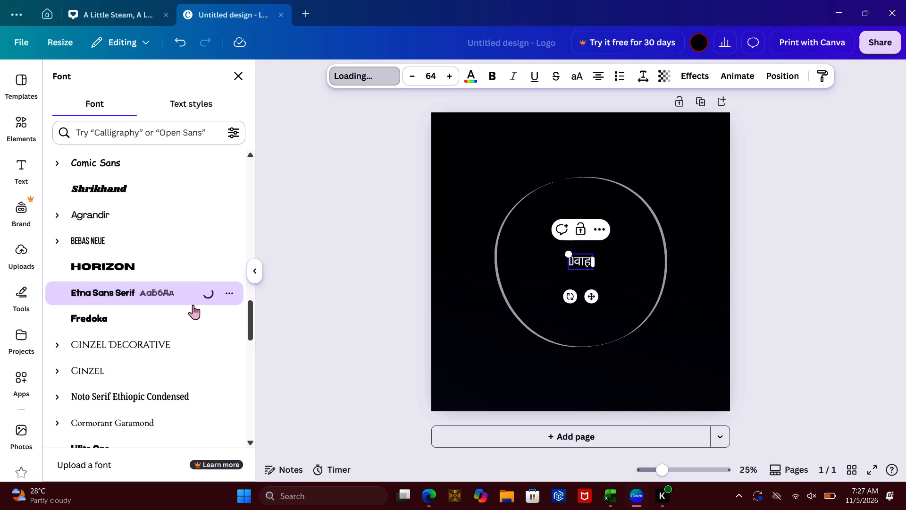
pyautogui.click(250, 398)
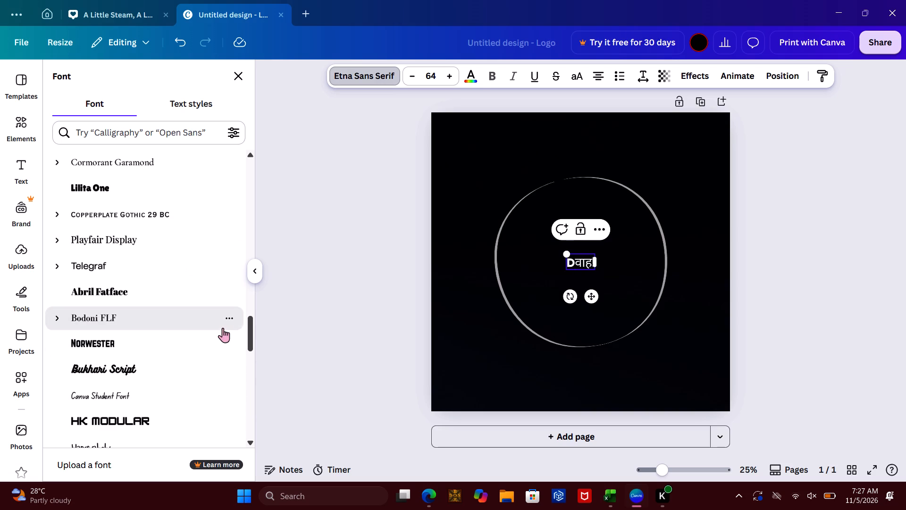
pyautogui.click(223, 328)
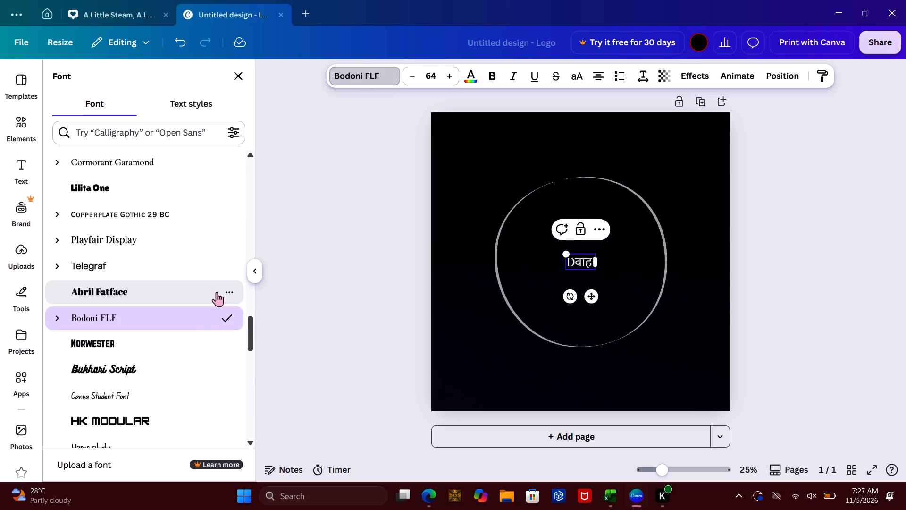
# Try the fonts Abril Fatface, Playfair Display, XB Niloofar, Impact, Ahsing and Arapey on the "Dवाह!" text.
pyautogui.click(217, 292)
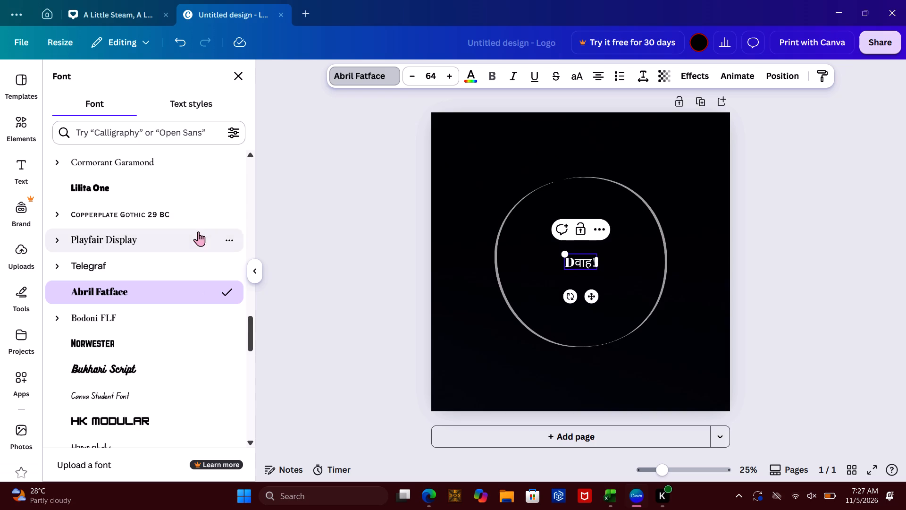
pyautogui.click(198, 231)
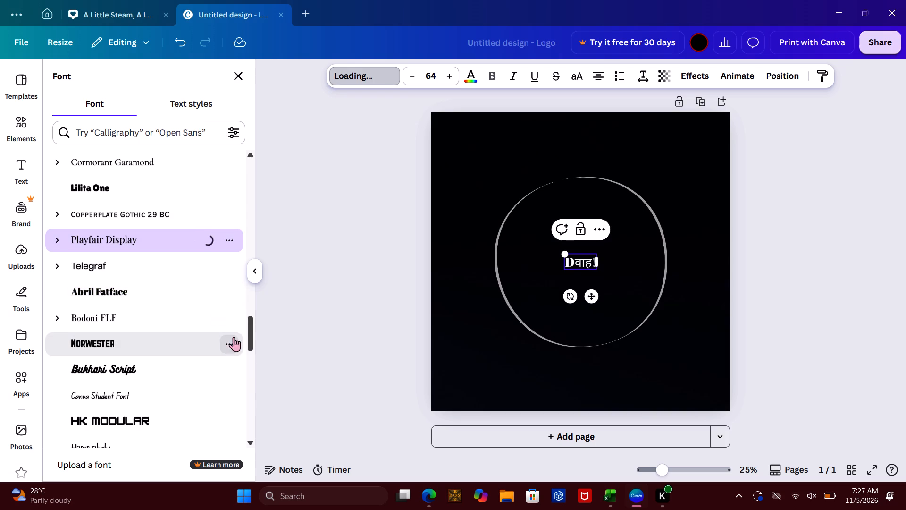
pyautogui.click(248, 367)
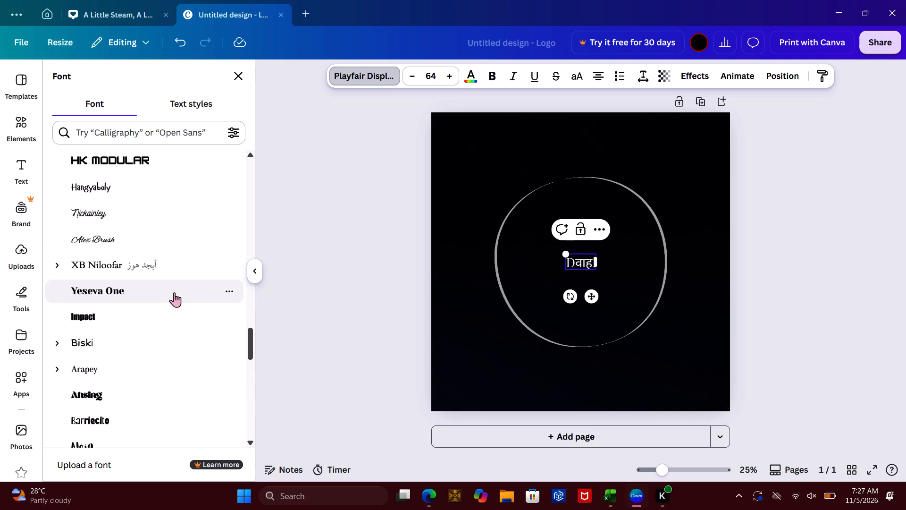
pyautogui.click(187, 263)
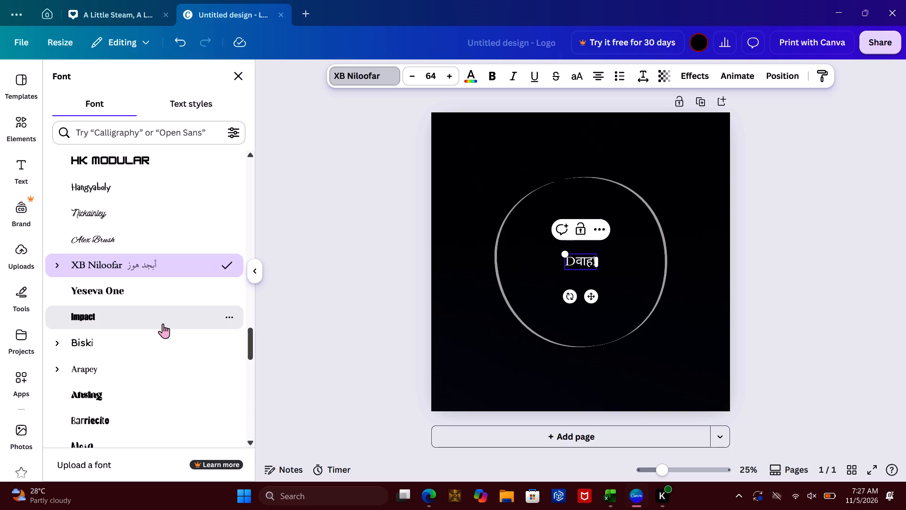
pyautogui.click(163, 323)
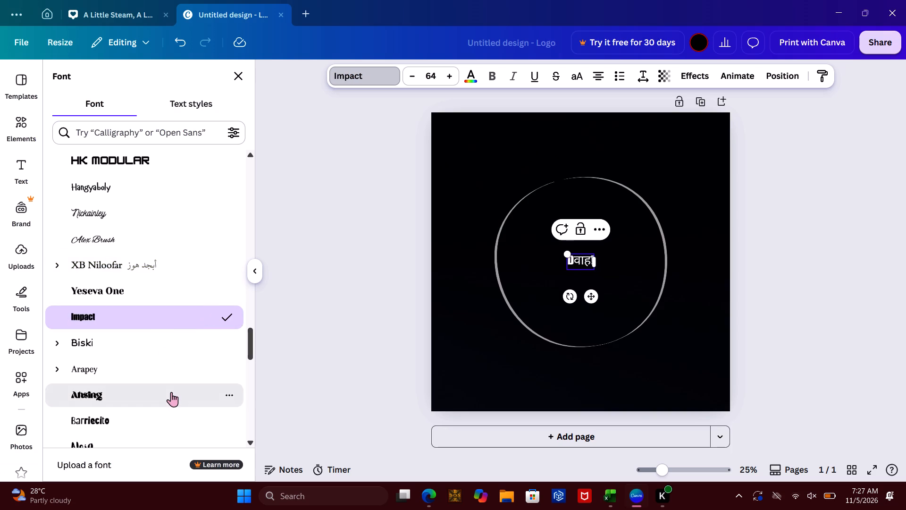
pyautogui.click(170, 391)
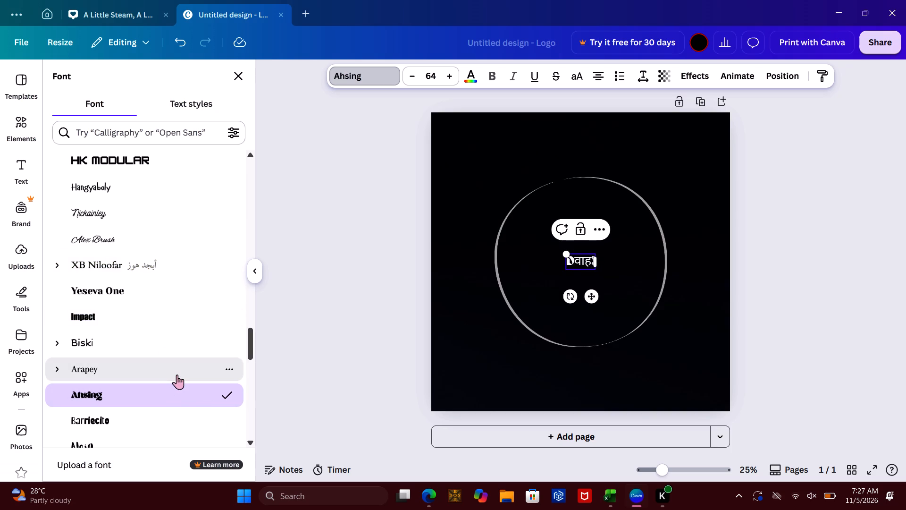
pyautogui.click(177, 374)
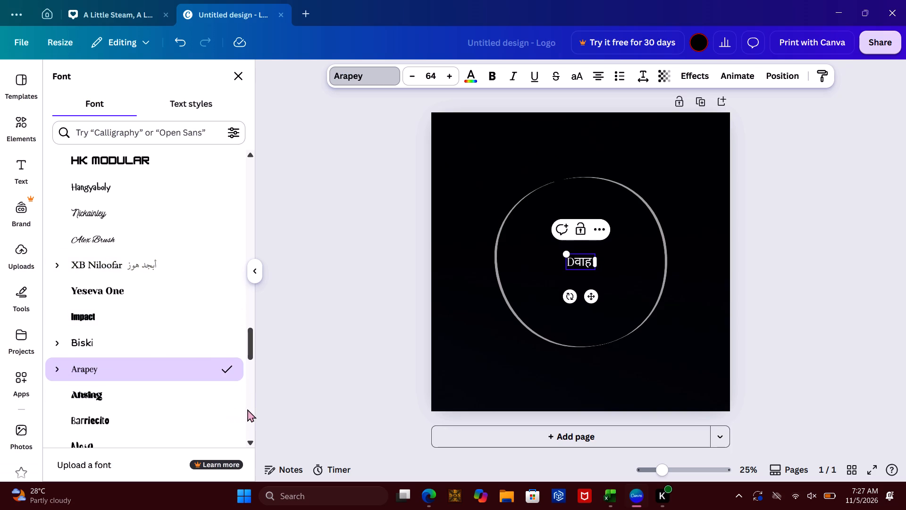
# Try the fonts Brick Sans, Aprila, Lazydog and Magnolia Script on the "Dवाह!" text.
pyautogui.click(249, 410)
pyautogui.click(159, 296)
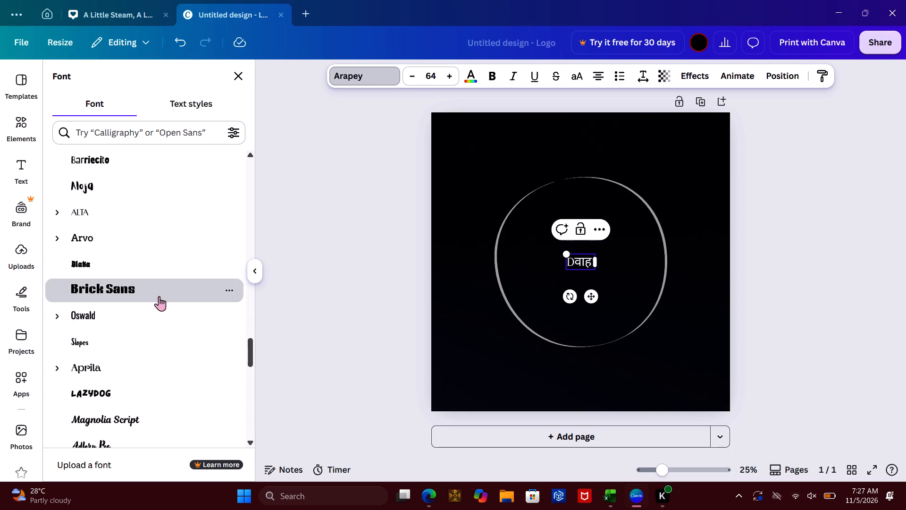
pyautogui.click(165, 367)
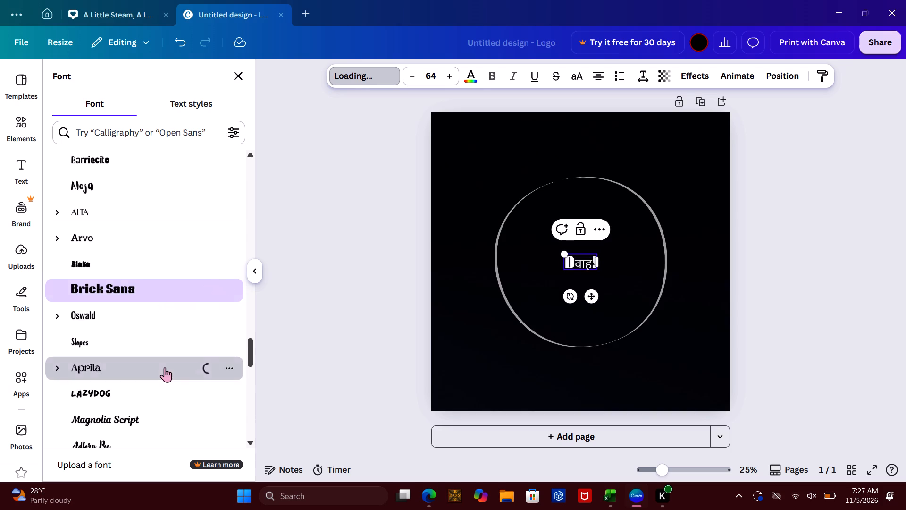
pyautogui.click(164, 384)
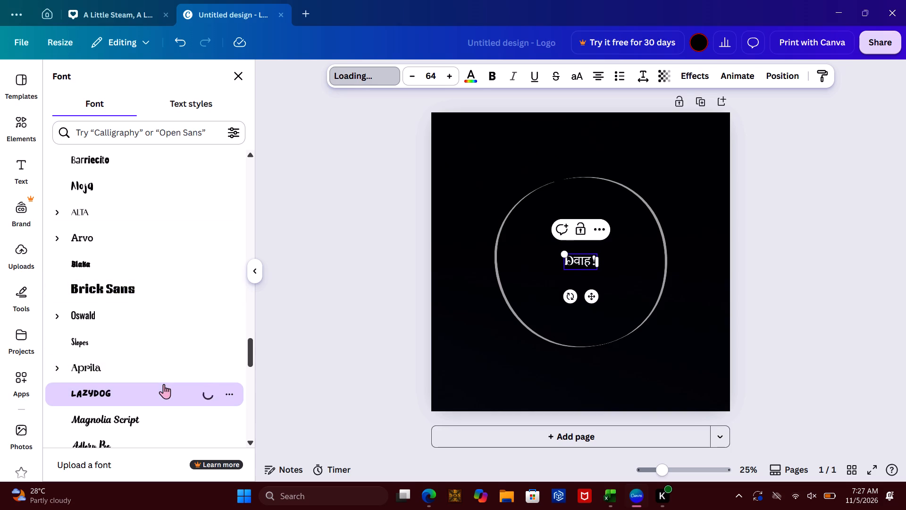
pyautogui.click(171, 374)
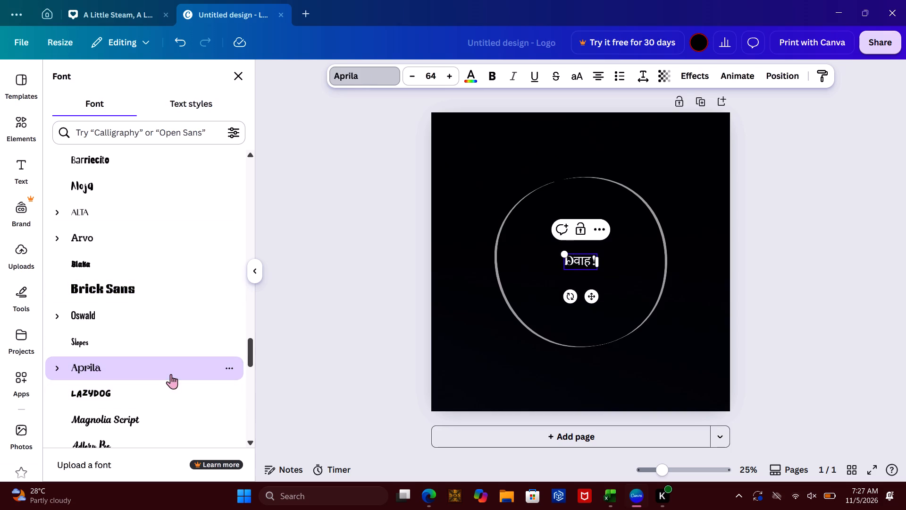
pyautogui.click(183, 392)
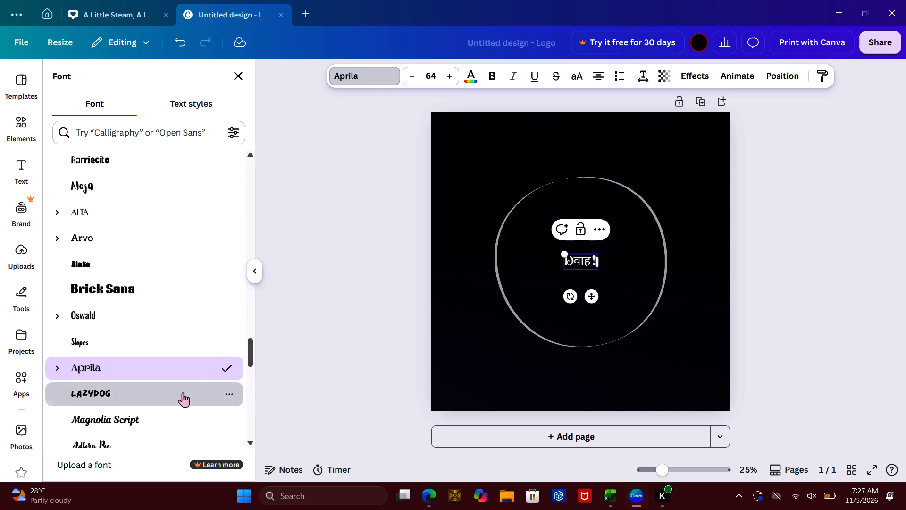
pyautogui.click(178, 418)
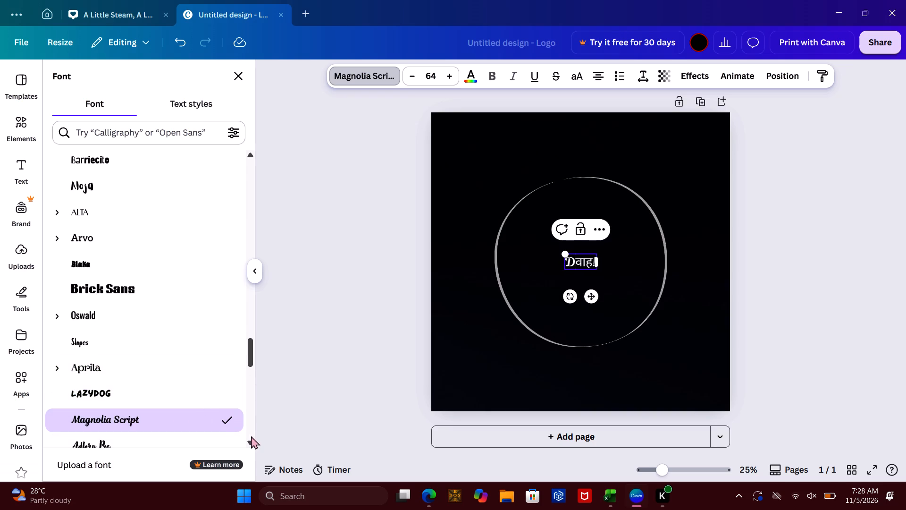
# Try TT Drugs, Schoolbell and Marykate on the "Dवाह!" text, and set its font to Lulu Font TH.
pyautogui.click(249, 431)
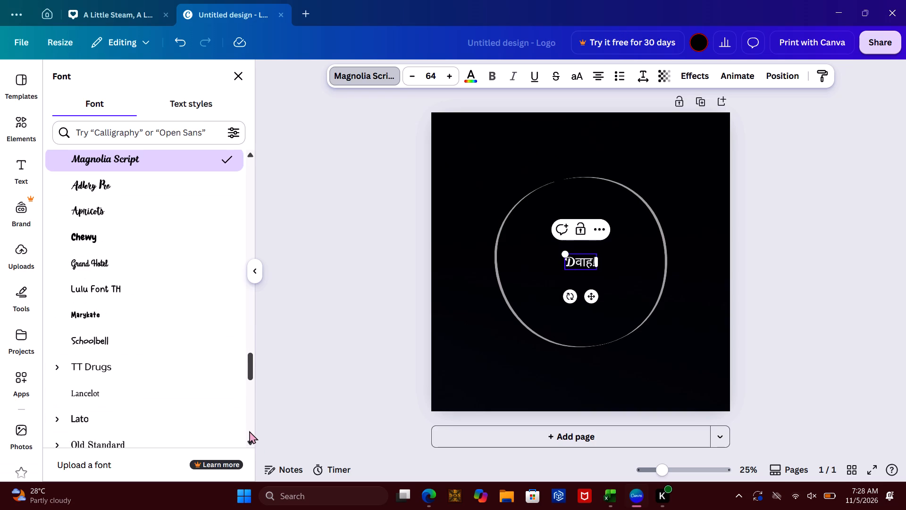
pyautogui.click(184, 365)
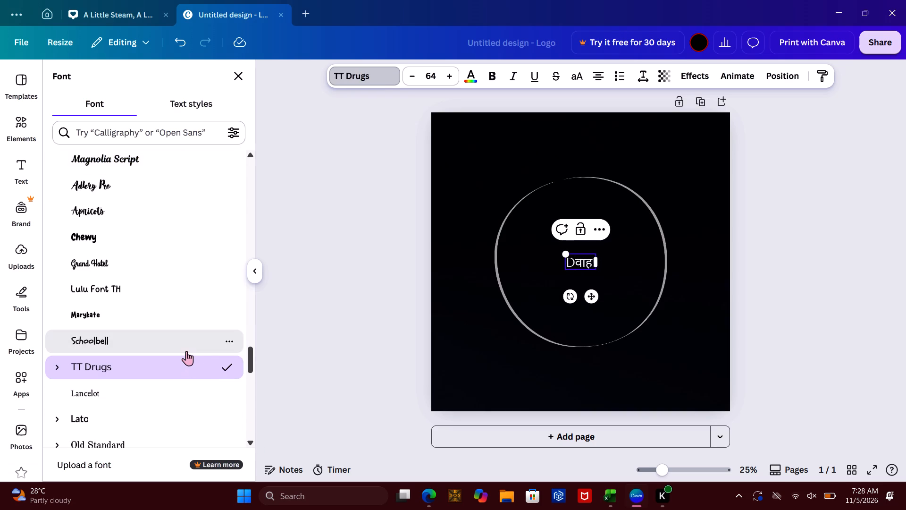
pyautogui.click(186, 351)
pyautogui.click(185, 330)
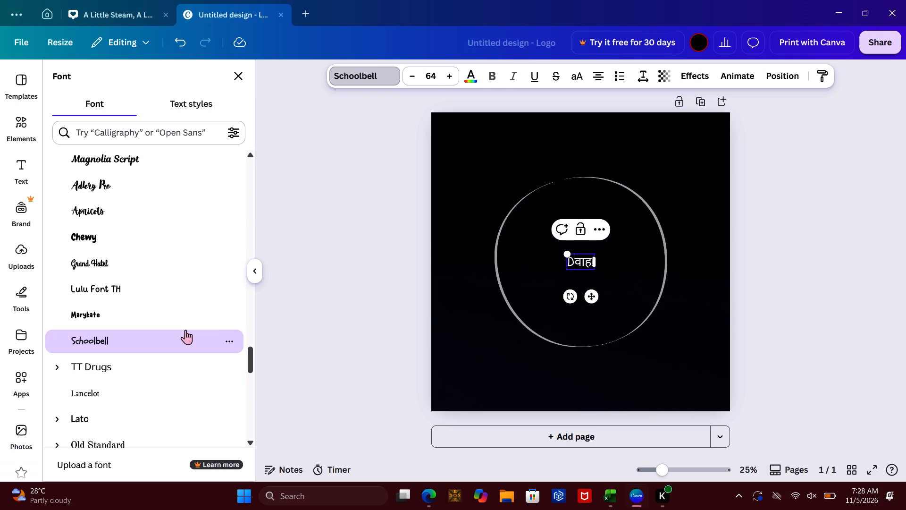
pyautogui.click(186, 306)
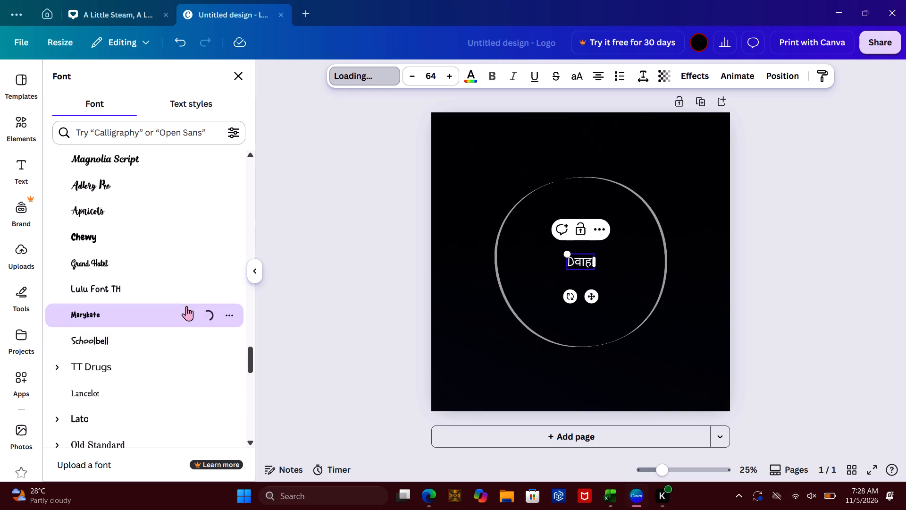
pyautogui.click(186, 278)
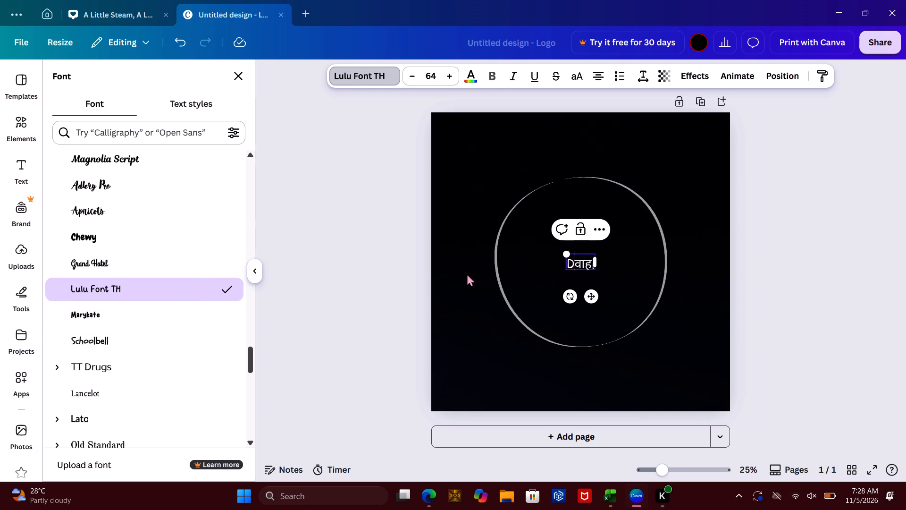
# Widen the "Dवाह!" text box inside the circle to about twice its width.
pyautogui.moveTo(595, 264); pyautogui.dragTo(578, 269)
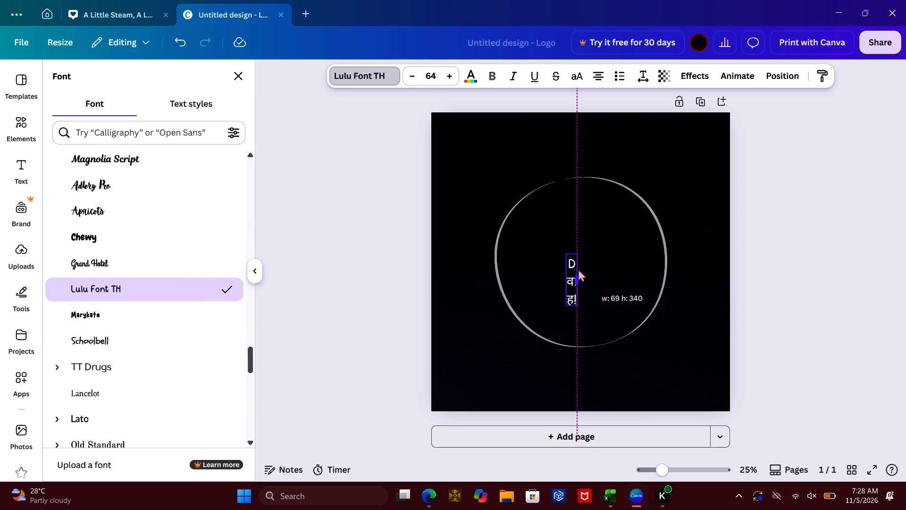
pyautogui.moveTo(578, 269); pyautogui.dragTo(624, 259)
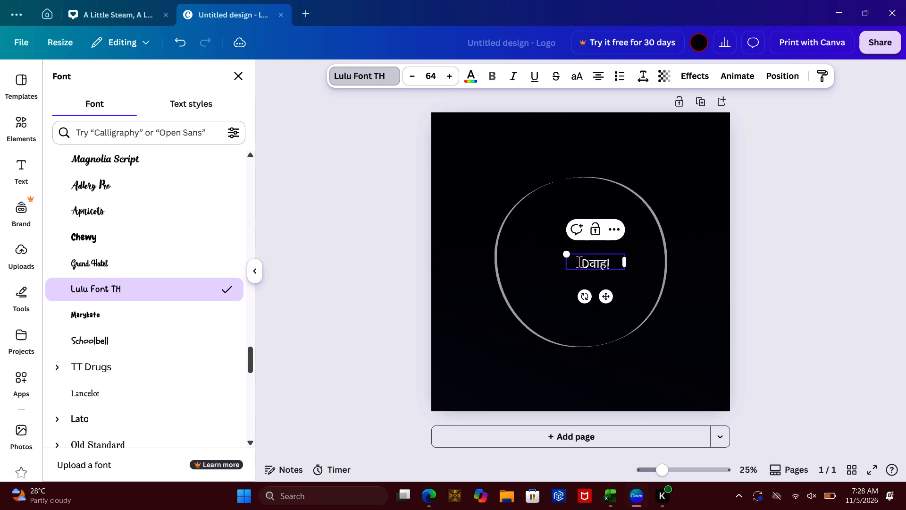
# Insert a space between D and वाह so the text inside the circle reads "D वाह!".
pyautogui.click(589, 266)
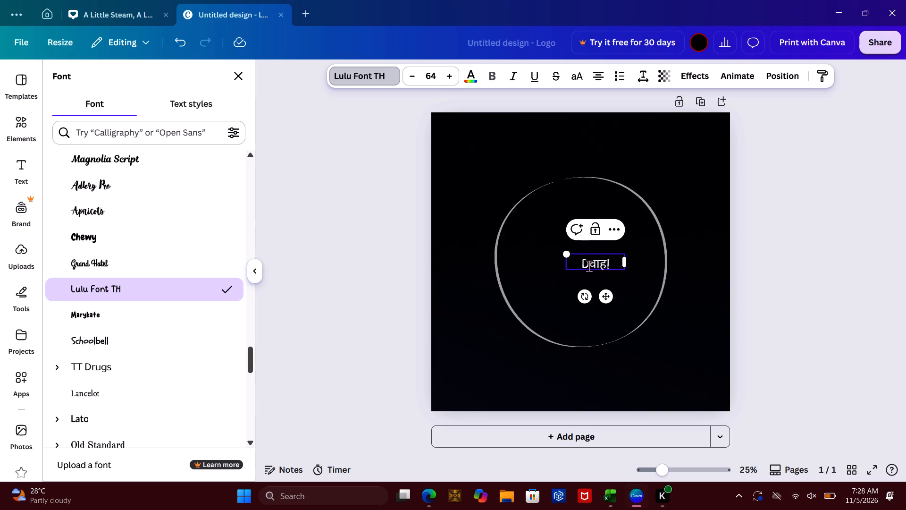
pyautogui.click(589, 266)
pyautogui.press('space')
pyautogui.click(681, 212)
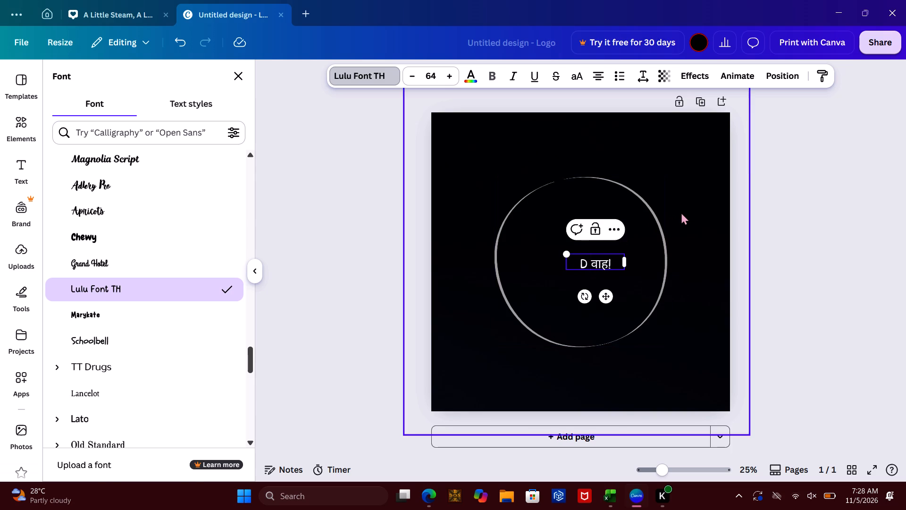
# Select only the letter D in "D वाह!" and try the fonts Belleza, Anonymous Pro and Old Standard on it.
pyautogui.doubleClick(581, 263)
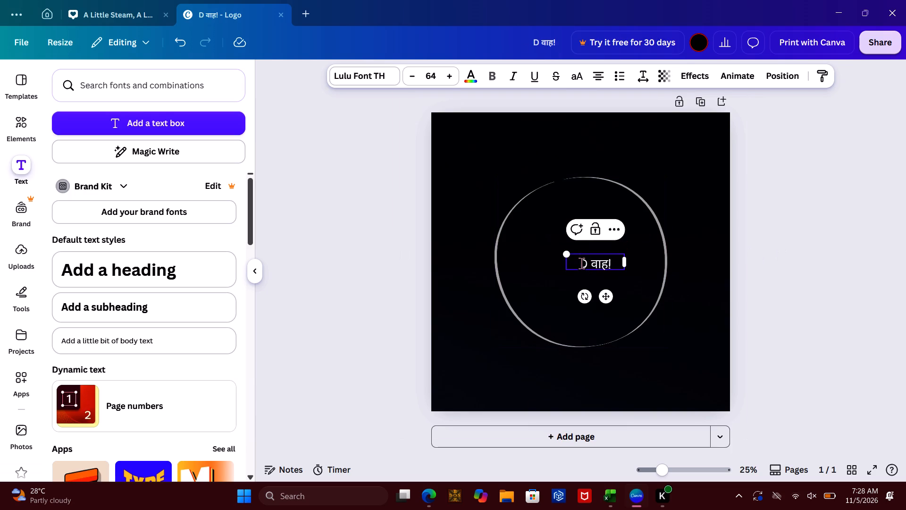
pyautogui.moveTo(581, 263); pyautogui.dragTo(593, 264)
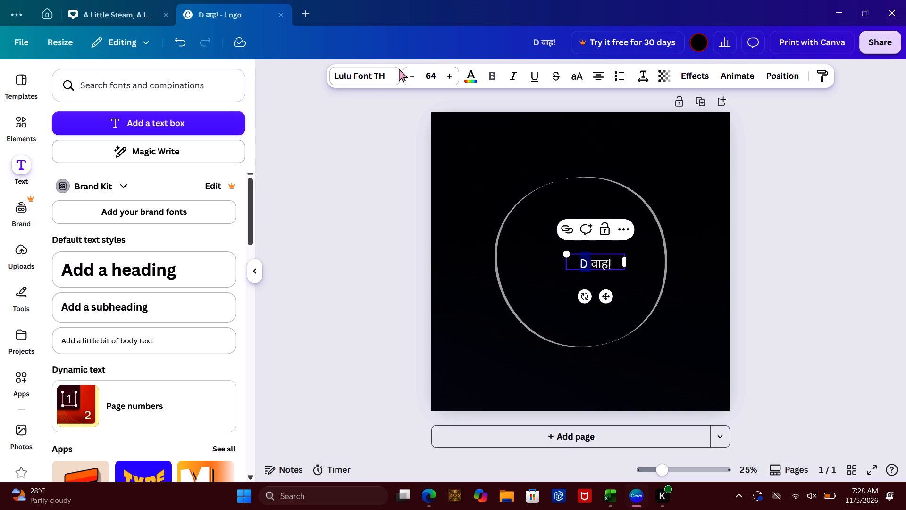
pyautogui.click(393, 70)
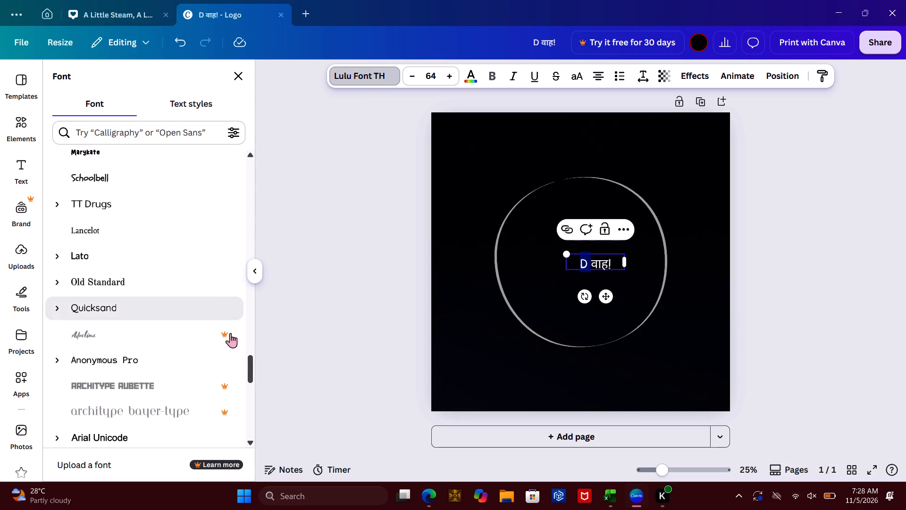
pyautogui.click(252, 427)
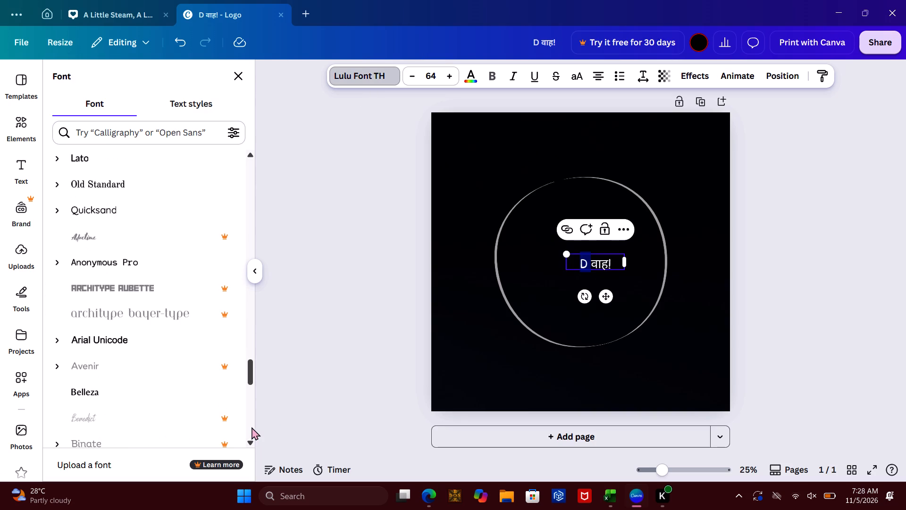
pyautogui.click(190, 107)
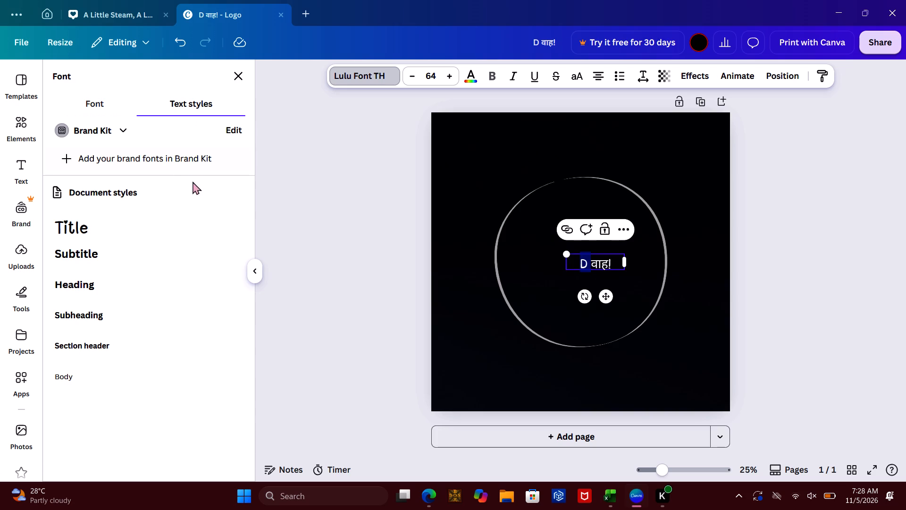
pyautogui.click(122, 99)
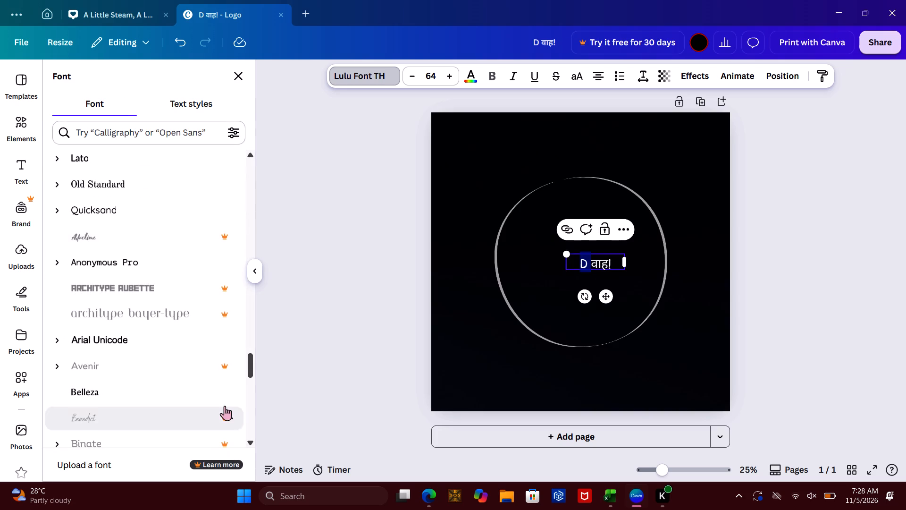
pyautogui.click(200, 383)
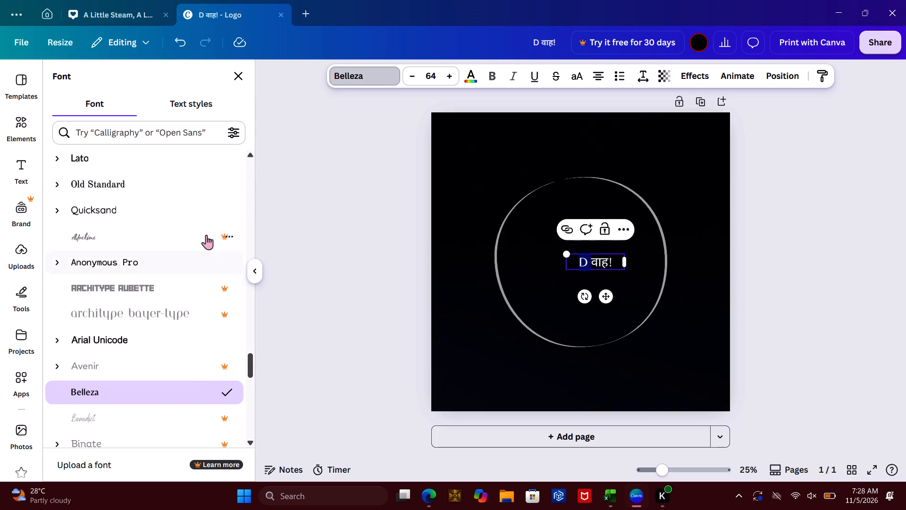
pyautogui.click(194, 261)
pyautogui.click(177, 173)
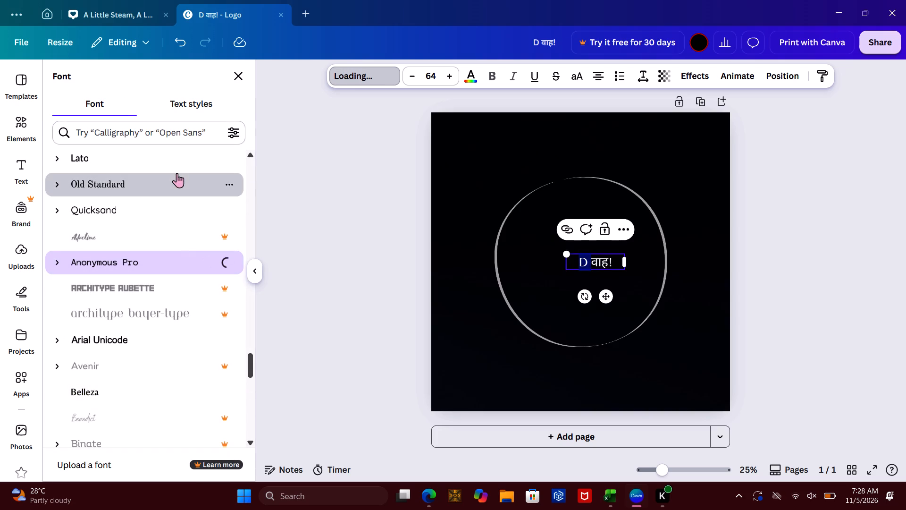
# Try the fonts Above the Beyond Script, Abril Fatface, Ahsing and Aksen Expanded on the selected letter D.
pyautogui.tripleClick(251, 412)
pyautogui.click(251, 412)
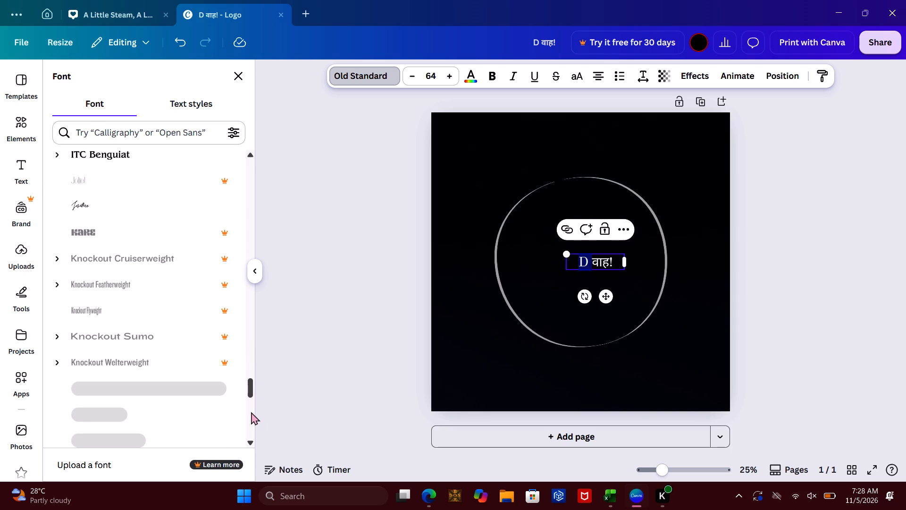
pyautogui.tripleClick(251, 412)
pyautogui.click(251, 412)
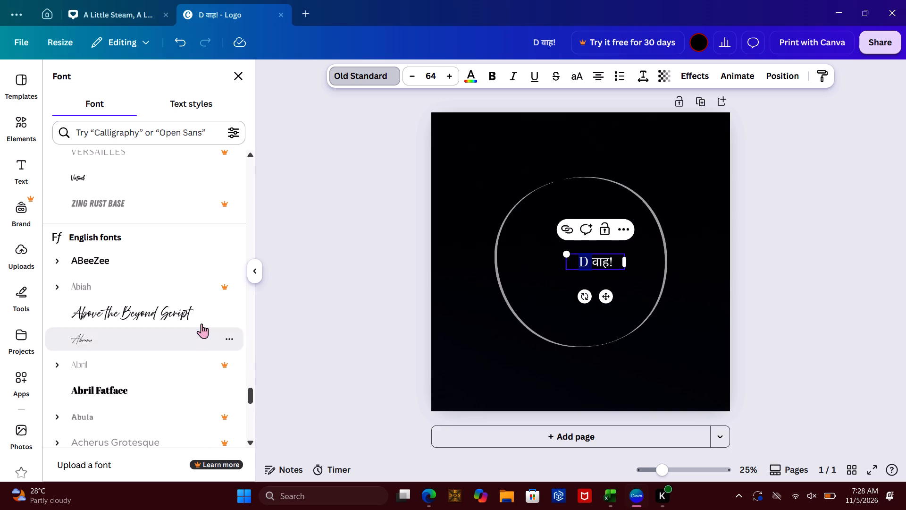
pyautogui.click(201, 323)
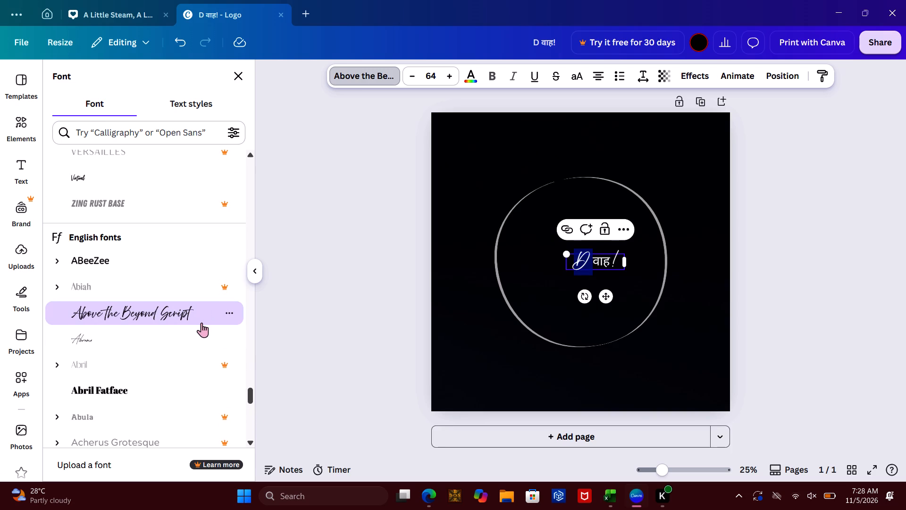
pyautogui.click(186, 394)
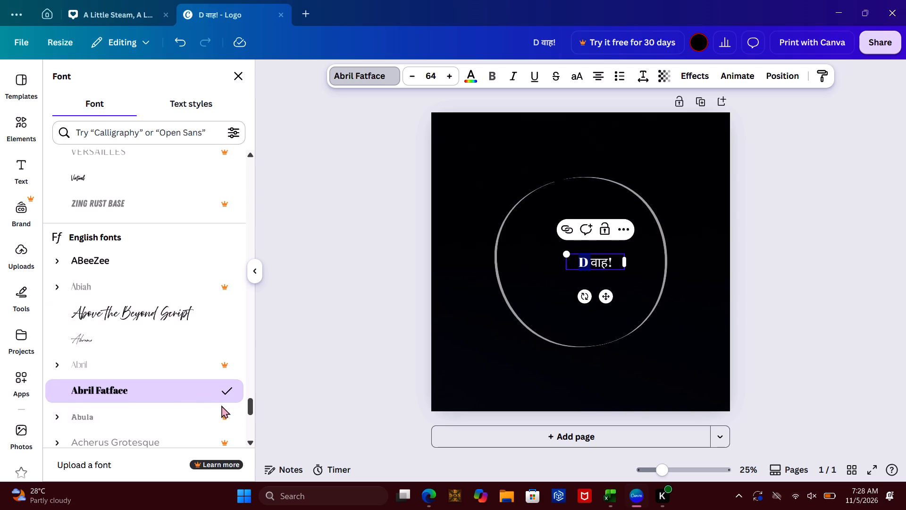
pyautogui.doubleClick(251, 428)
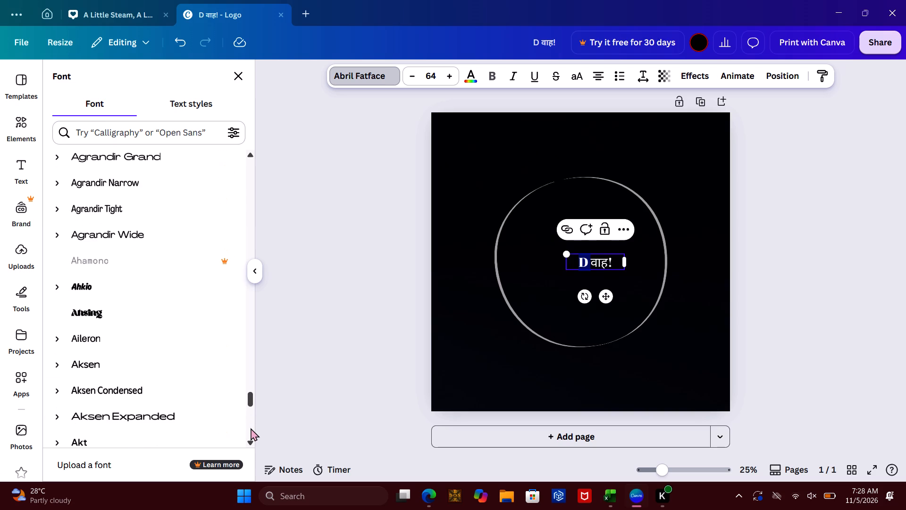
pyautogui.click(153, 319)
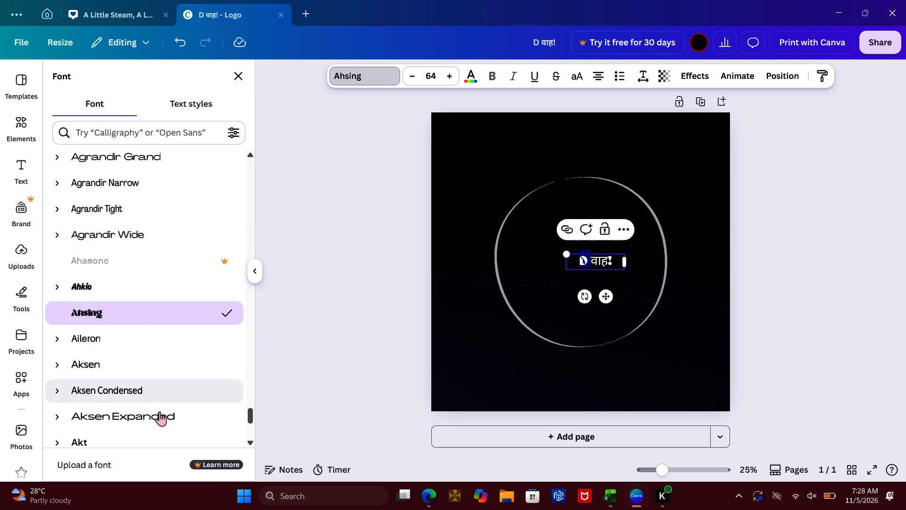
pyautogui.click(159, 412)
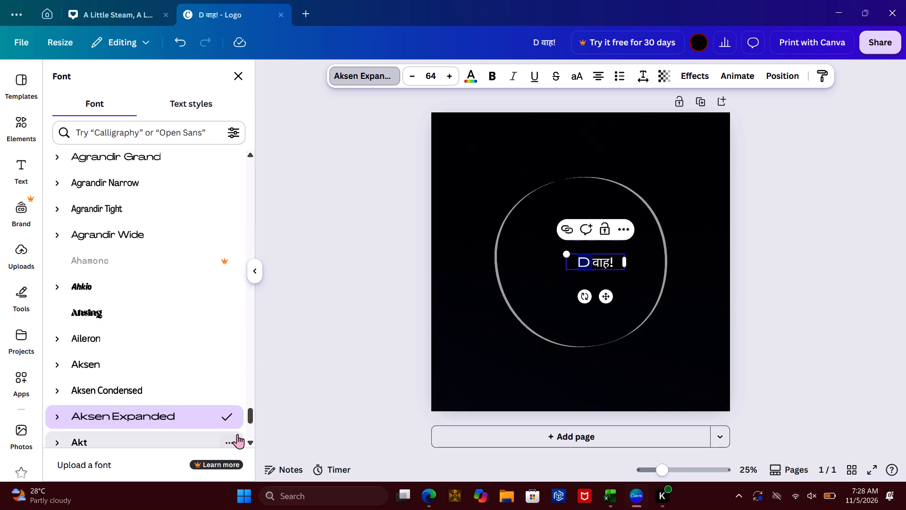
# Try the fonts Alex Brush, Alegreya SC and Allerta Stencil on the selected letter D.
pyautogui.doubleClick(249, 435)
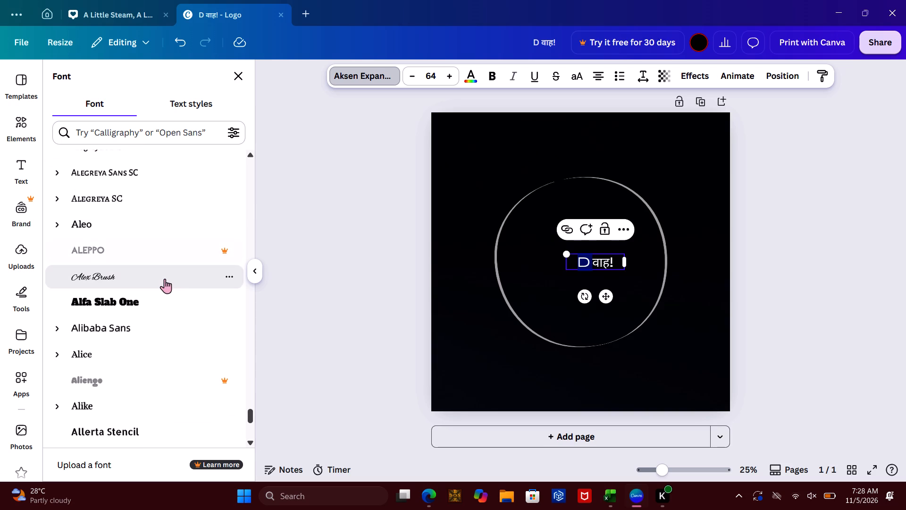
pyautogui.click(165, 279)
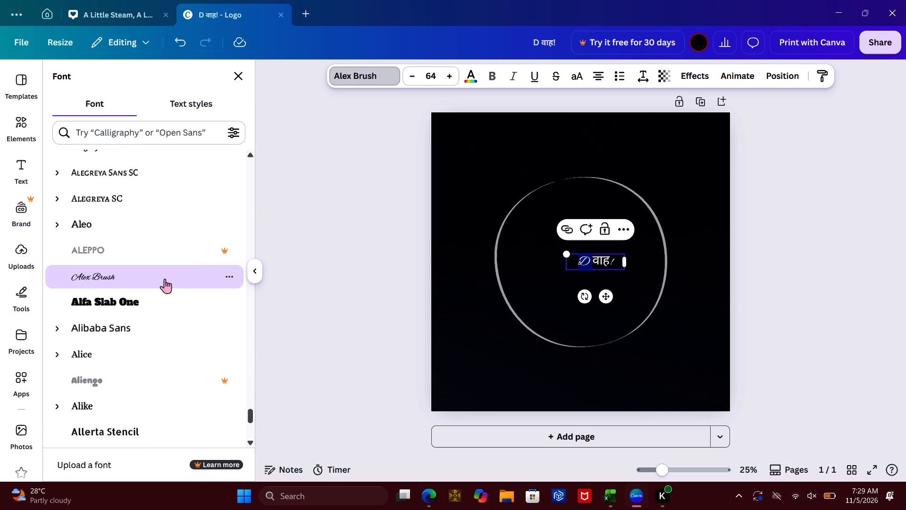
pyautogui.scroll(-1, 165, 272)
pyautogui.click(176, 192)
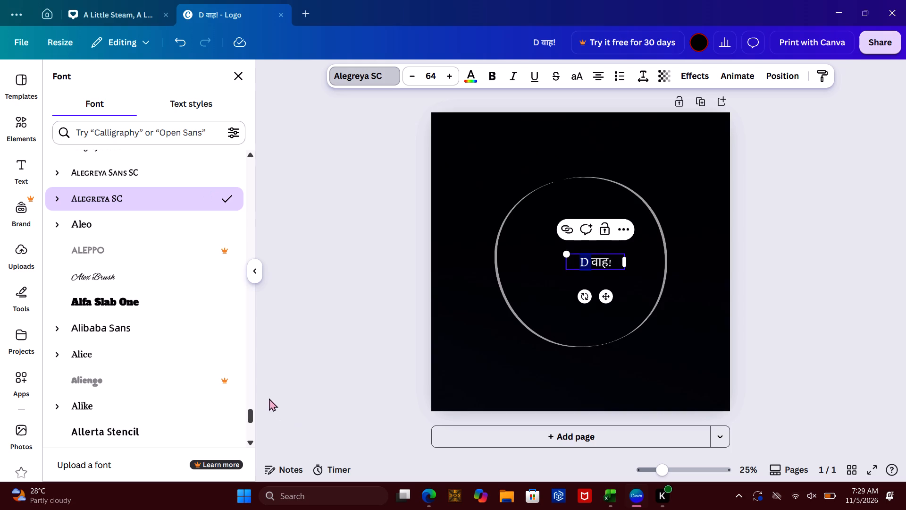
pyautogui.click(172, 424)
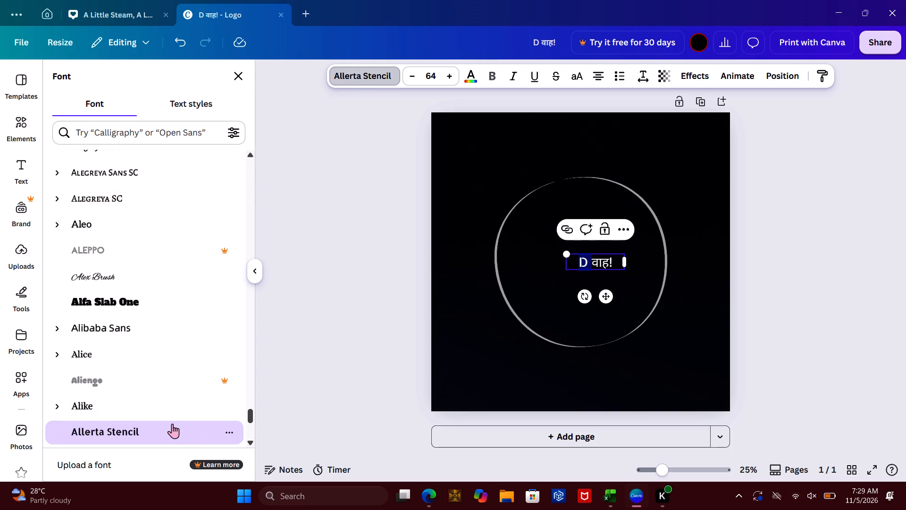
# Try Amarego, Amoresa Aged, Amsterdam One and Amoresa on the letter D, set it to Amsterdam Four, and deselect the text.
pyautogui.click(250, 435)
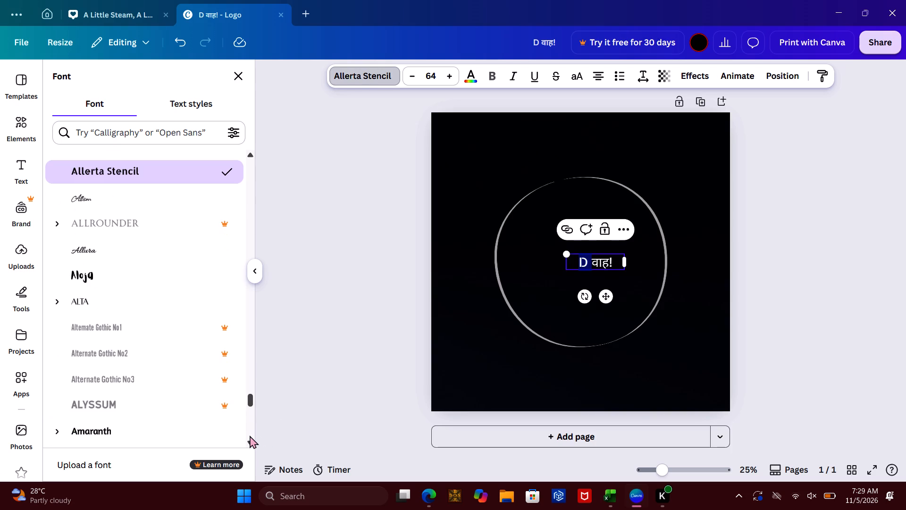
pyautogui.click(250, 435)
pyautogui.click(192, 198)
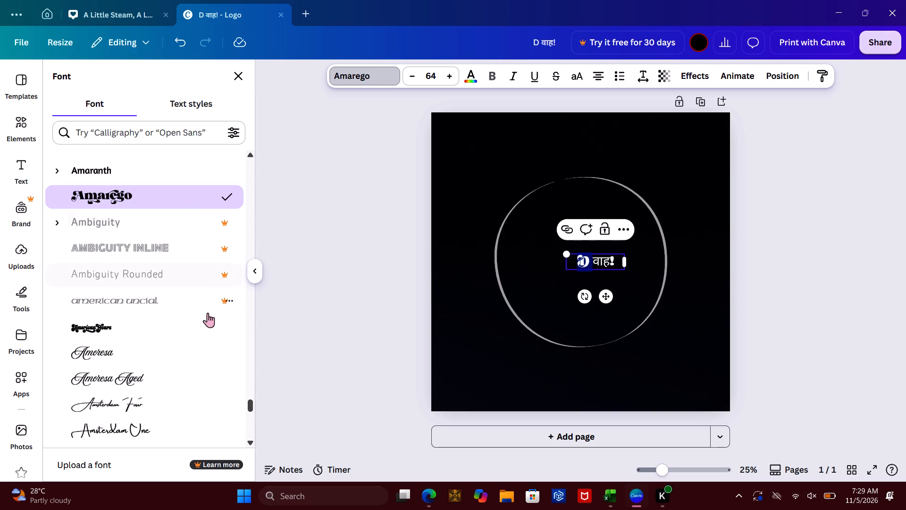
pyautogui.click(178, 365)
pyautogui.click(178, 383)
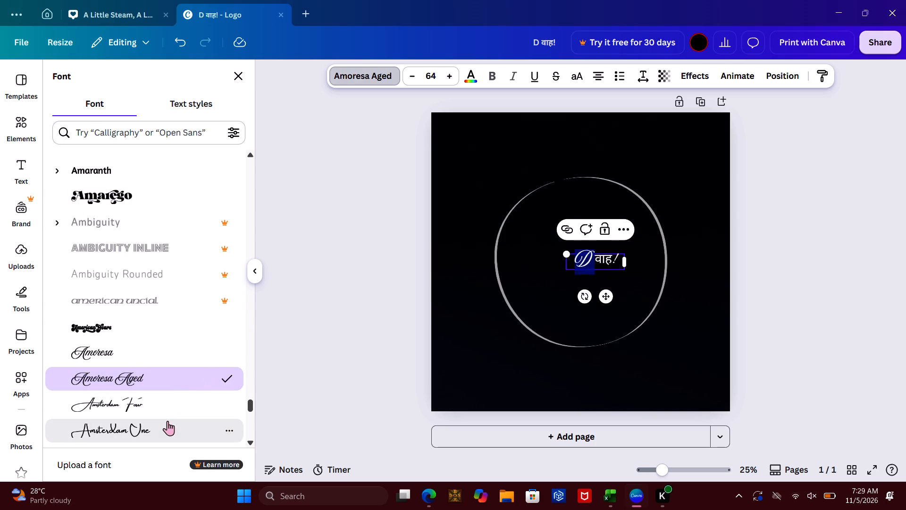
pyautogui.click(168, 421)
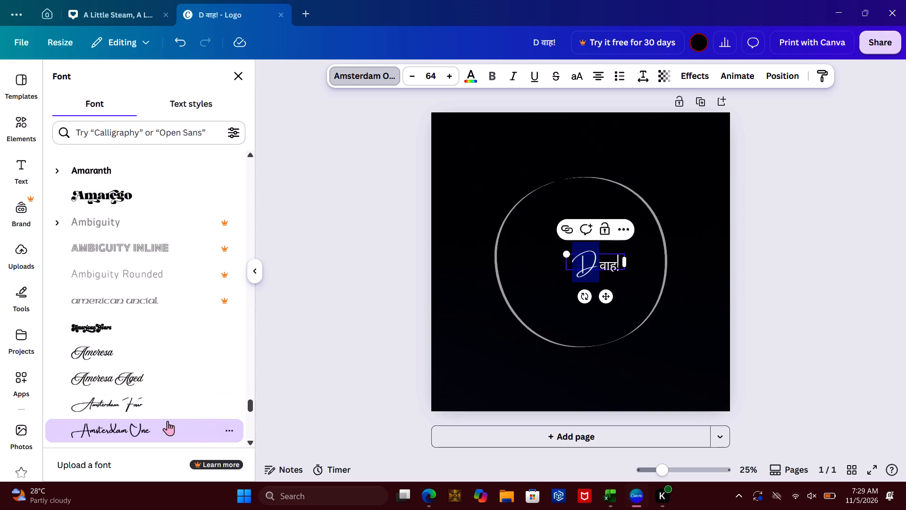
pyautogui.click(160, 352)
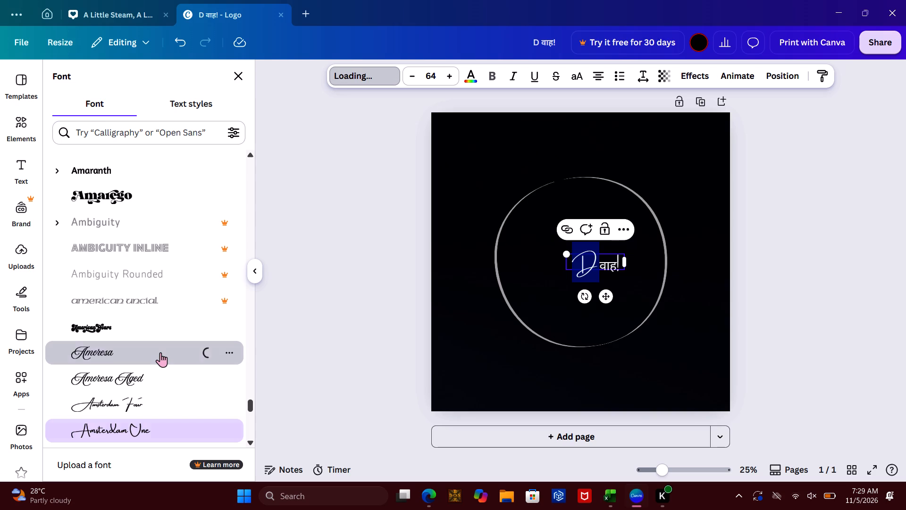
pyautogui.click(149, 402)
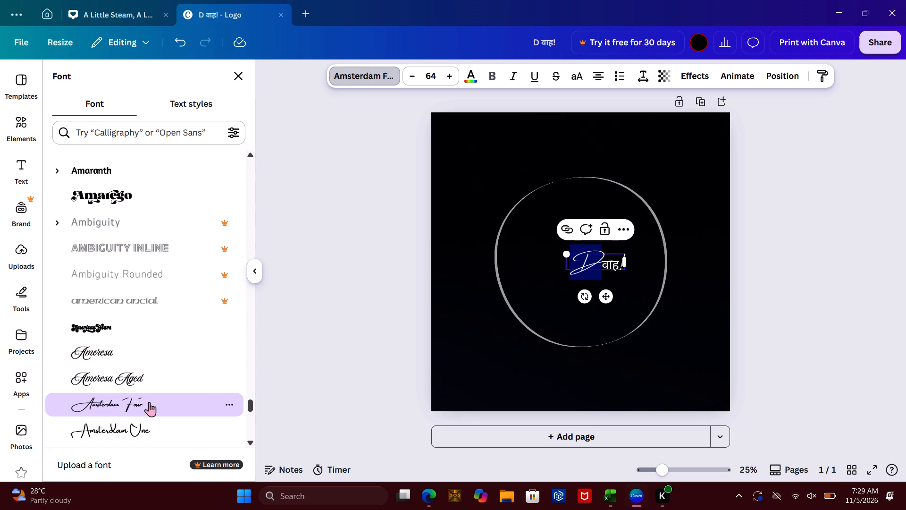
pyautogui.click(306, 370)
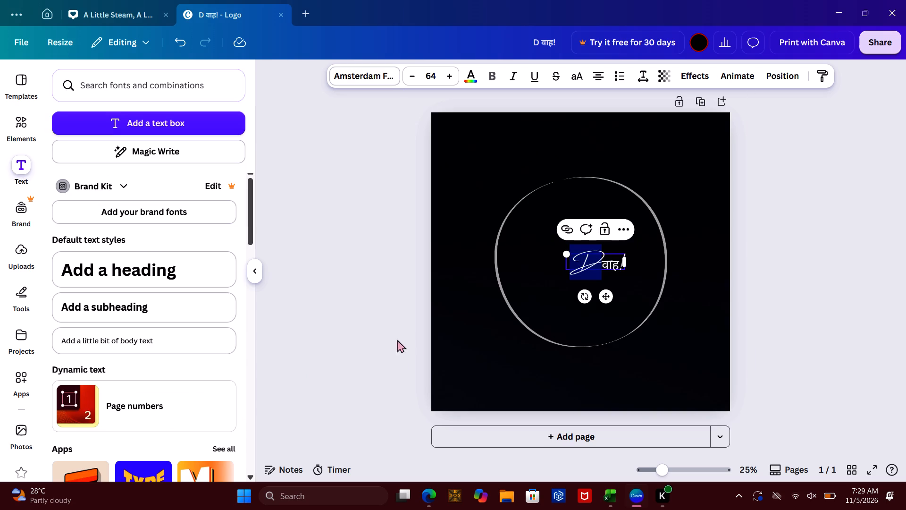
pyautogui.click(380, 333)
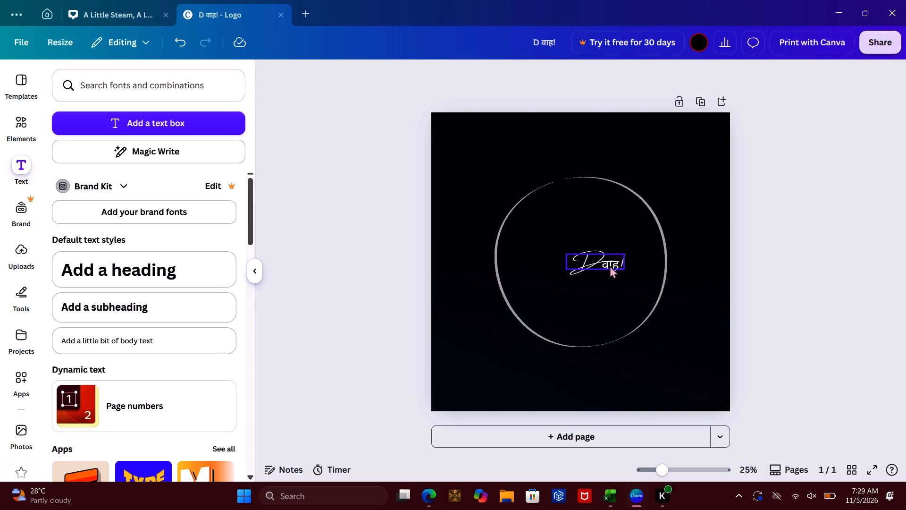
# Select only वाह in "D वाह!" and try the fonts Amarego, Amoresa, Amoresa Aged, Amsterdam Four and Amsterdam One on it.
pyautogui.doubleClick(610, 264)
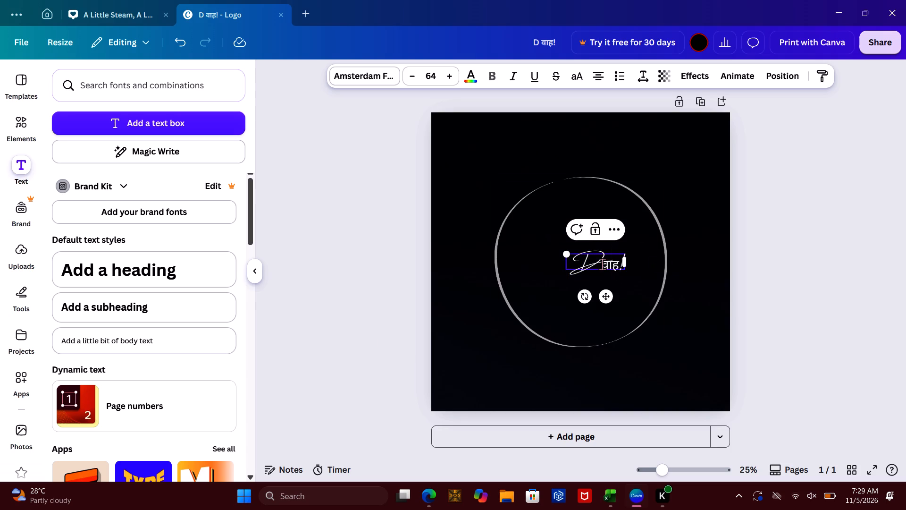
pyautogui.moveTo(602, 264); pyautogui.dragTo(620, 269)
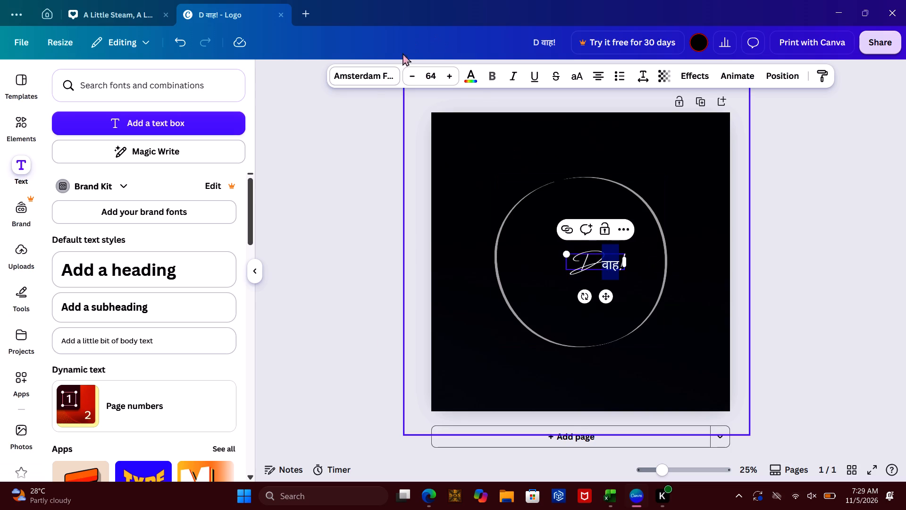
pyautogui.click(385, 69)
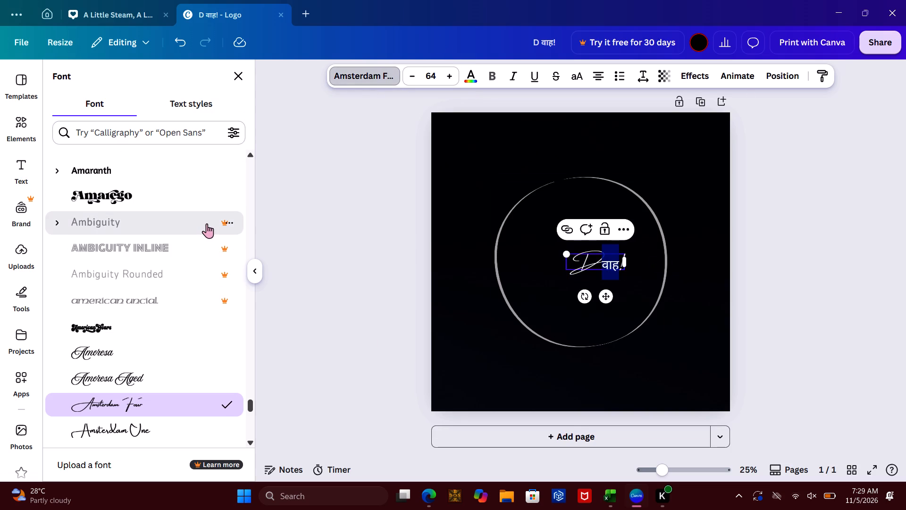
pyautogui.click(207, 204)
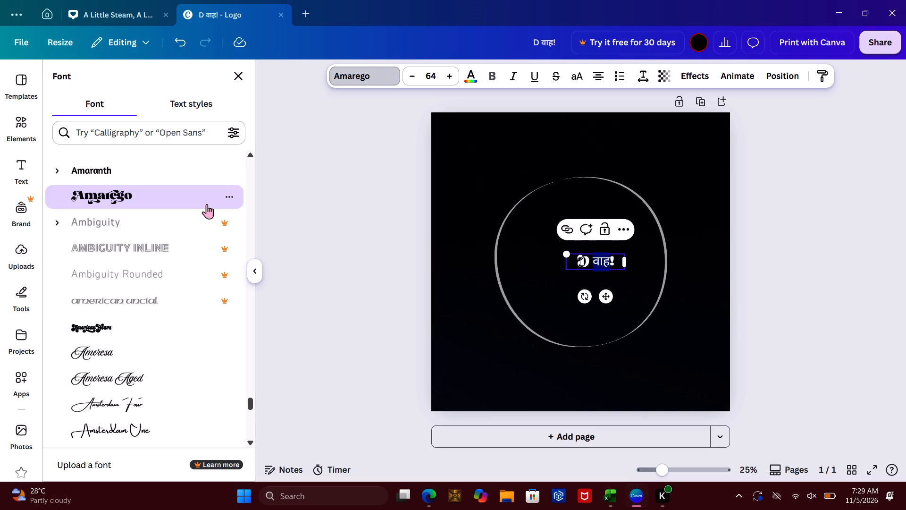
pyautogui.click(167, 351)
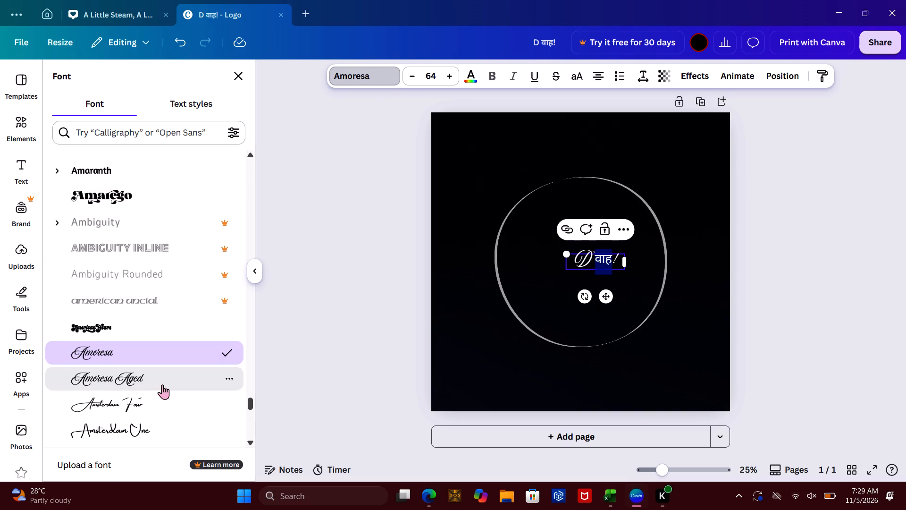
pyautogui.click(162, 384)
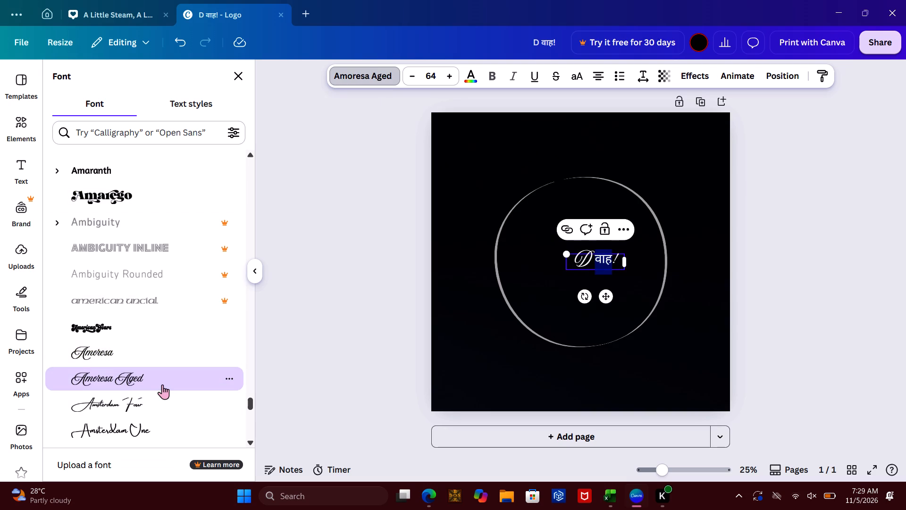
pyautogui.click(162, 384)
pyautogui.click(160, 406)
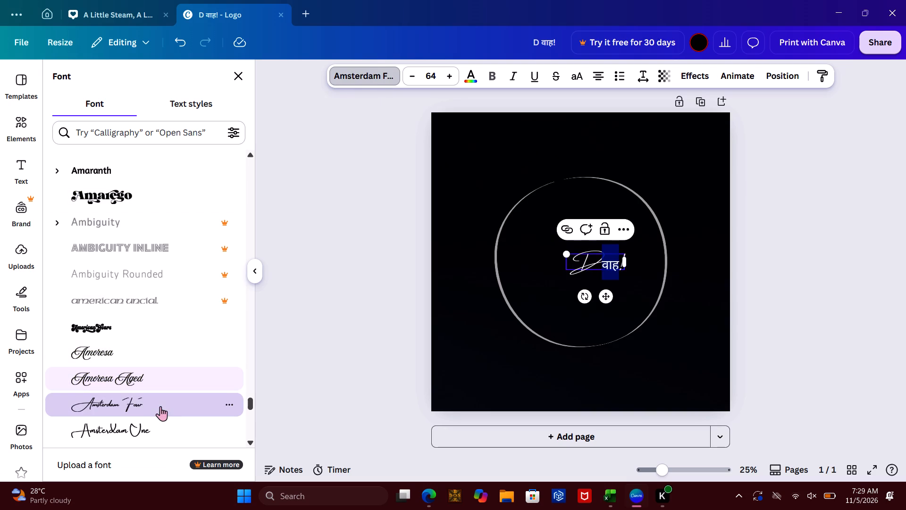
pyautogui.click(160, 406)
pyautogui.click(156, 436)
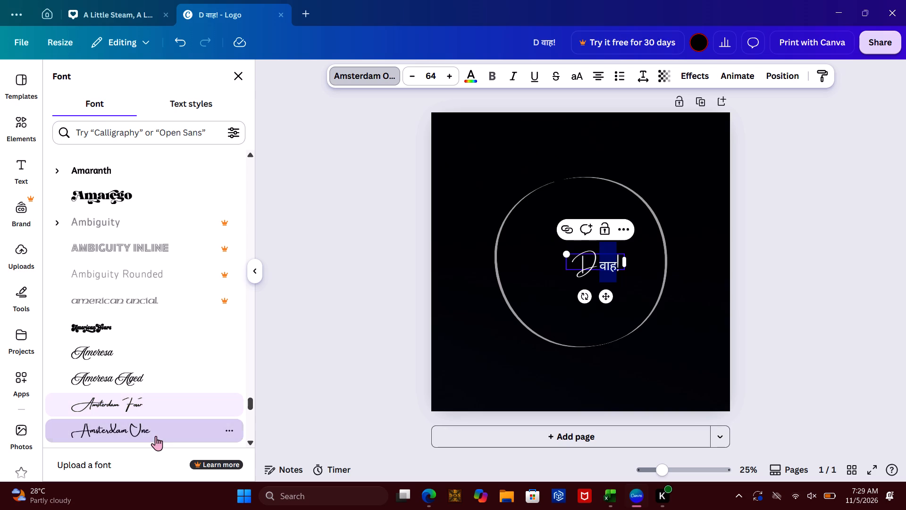
# Try the fonts Anton, Antio and Aniyah on the selected वाह, and set its font to Angella White.
pyautogui.scroll(-1, 153, 416)
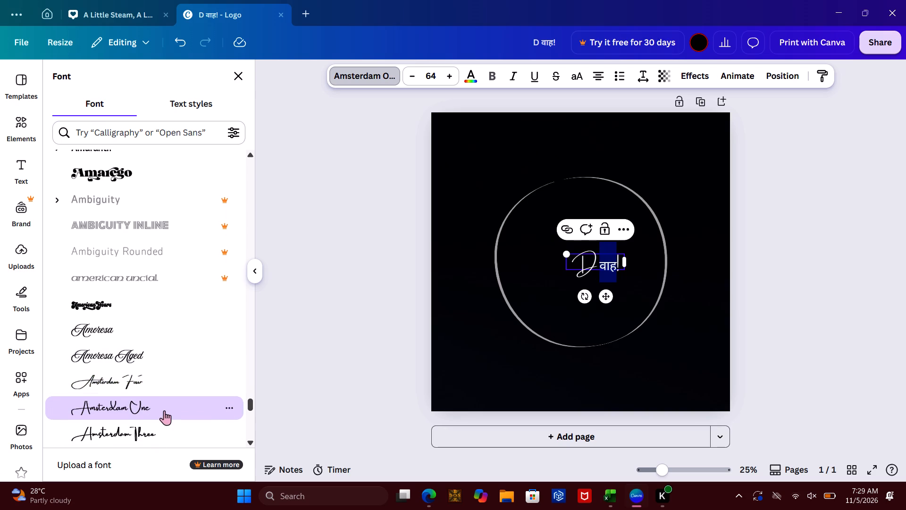
pyautogui.scroll(-1, 165, 425)
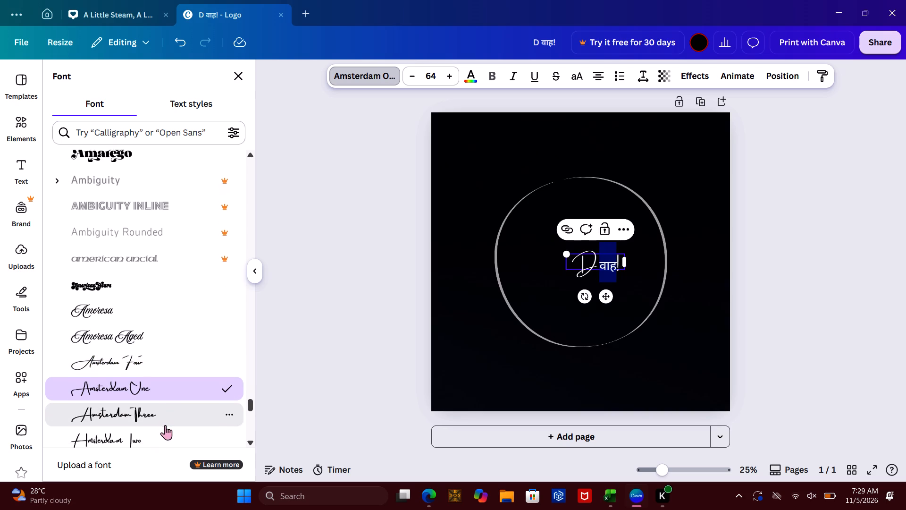
pyautogui.scroll(-1, 165, 425)
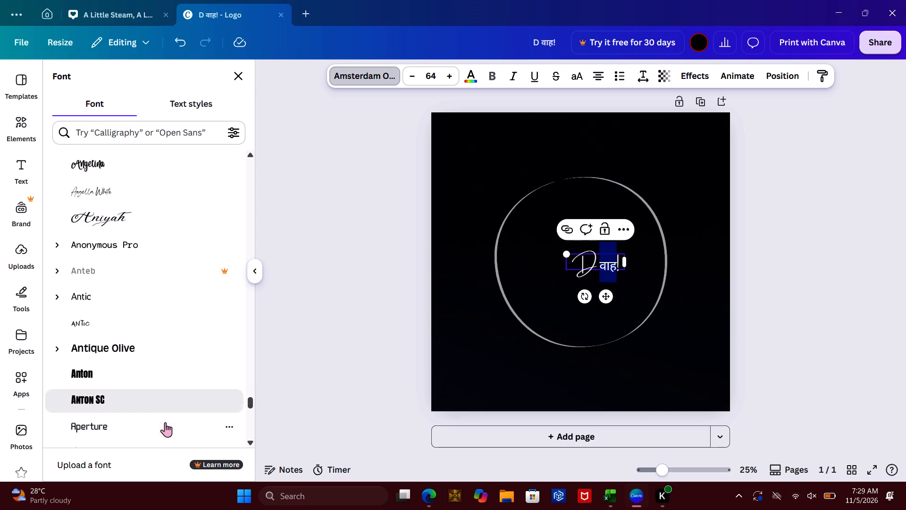
pyautogui.moveTo(164, 426); pyautogui.dragTo(173, 385)
pyautogui.click(173, 385)
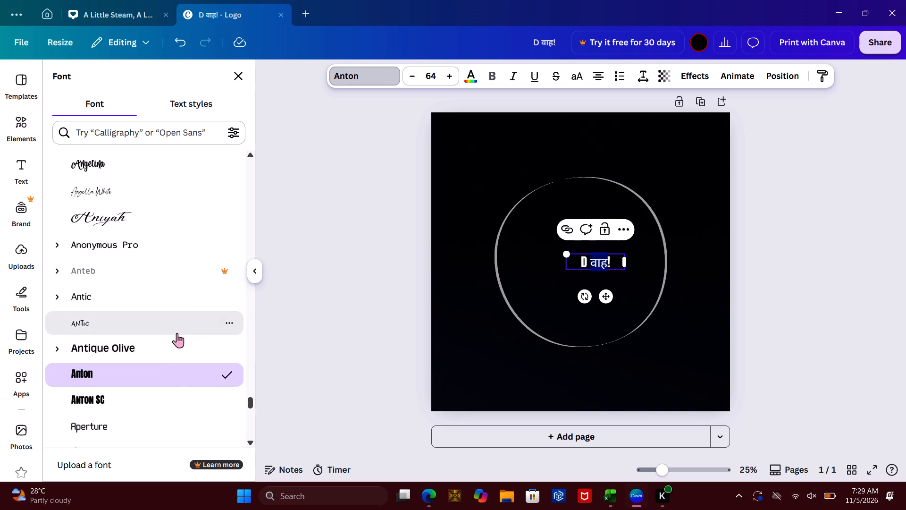
pyautogui.click(177, 333)
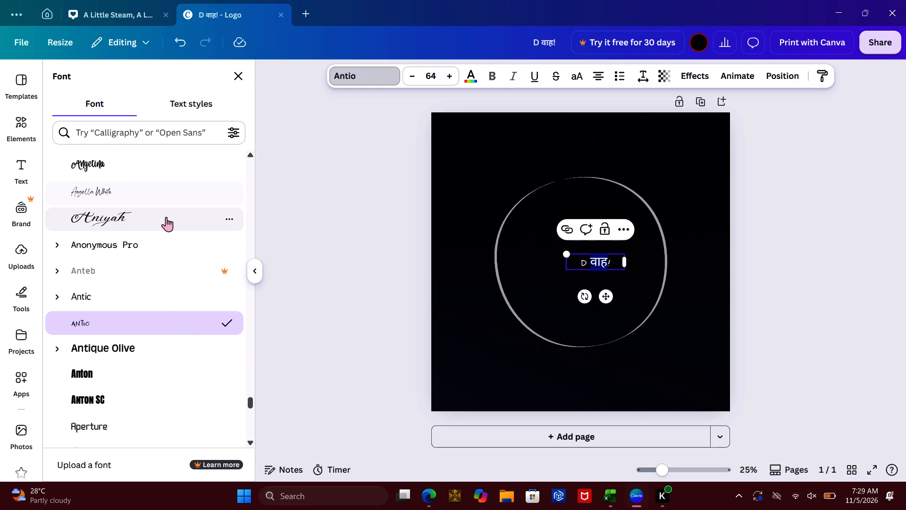
pyautogui.click(166, 217)
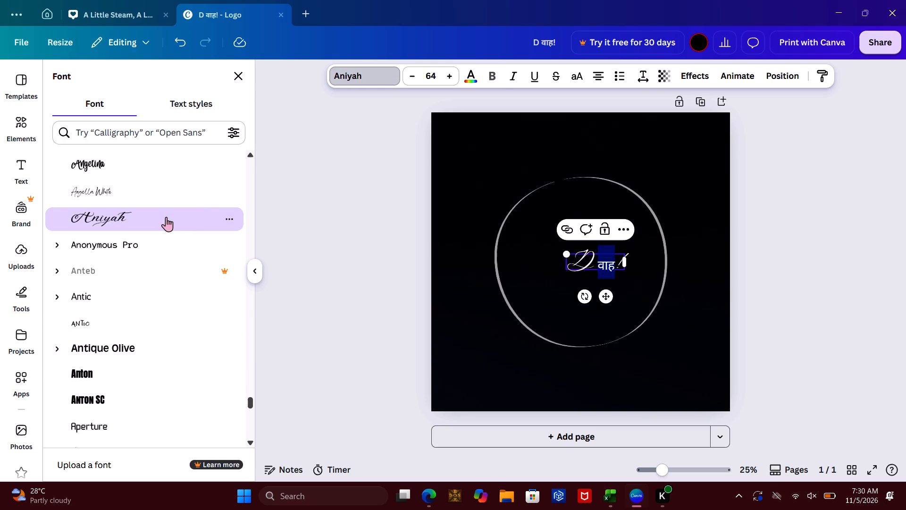
pyautogui.click(129, 194)
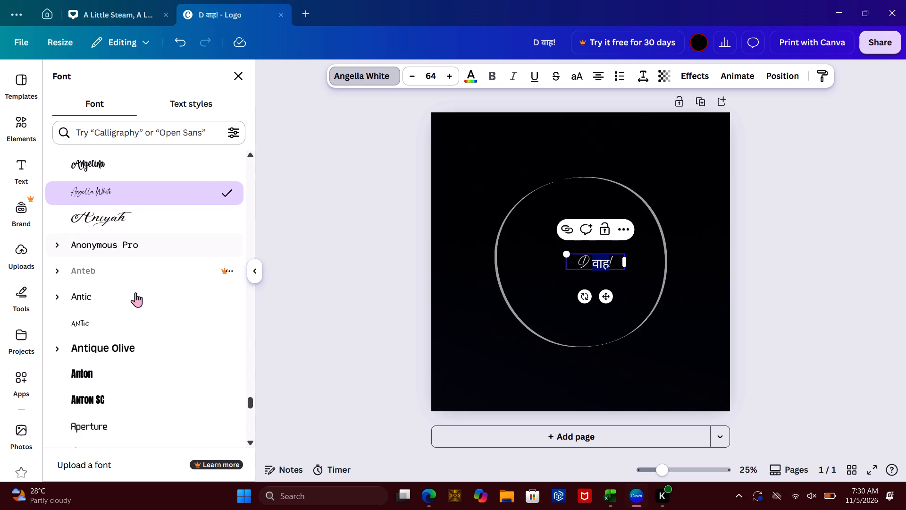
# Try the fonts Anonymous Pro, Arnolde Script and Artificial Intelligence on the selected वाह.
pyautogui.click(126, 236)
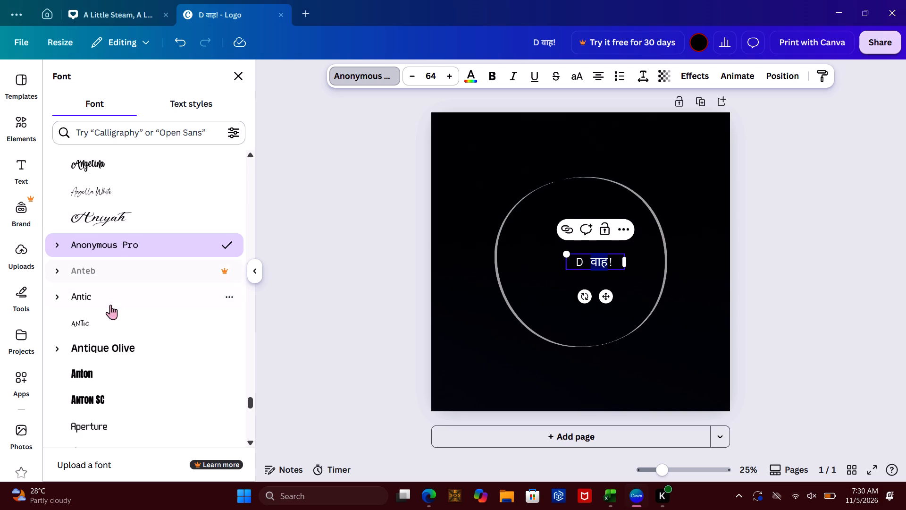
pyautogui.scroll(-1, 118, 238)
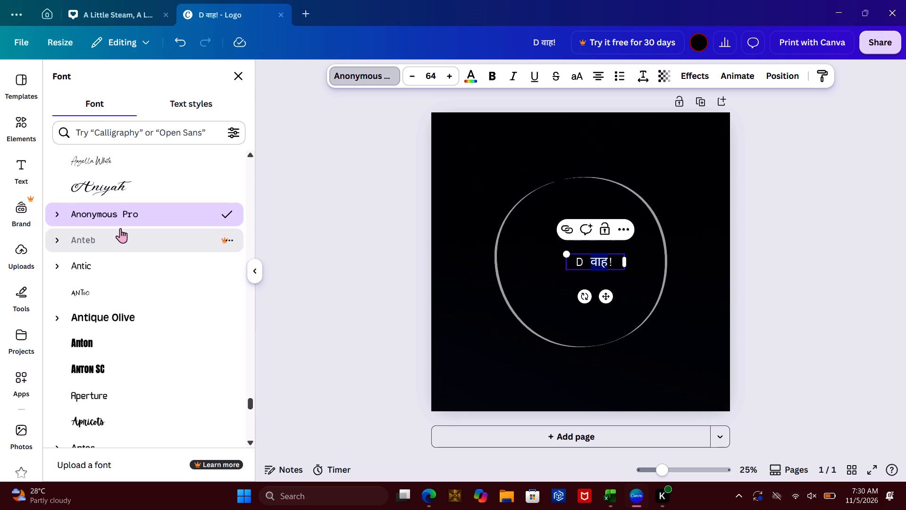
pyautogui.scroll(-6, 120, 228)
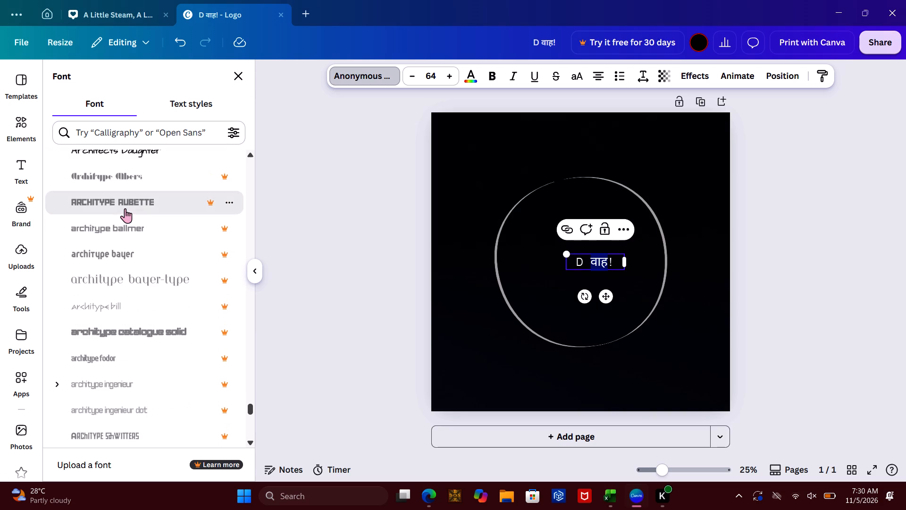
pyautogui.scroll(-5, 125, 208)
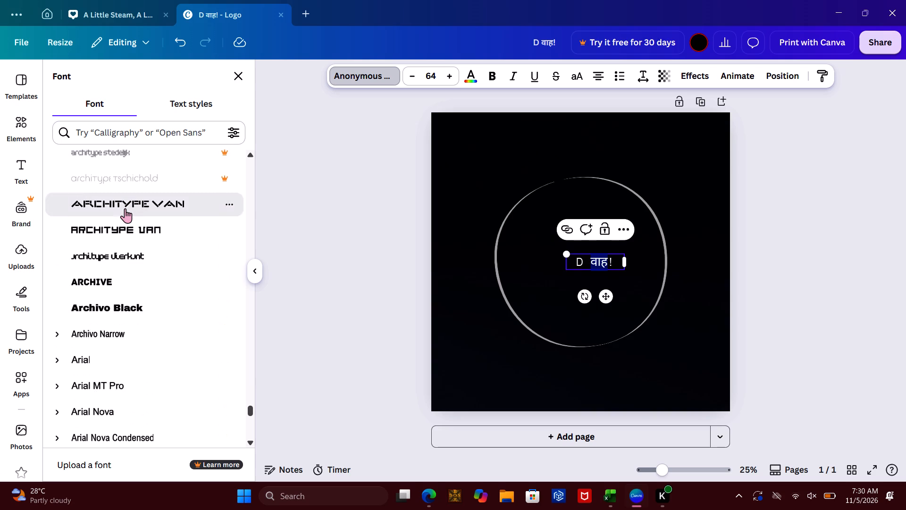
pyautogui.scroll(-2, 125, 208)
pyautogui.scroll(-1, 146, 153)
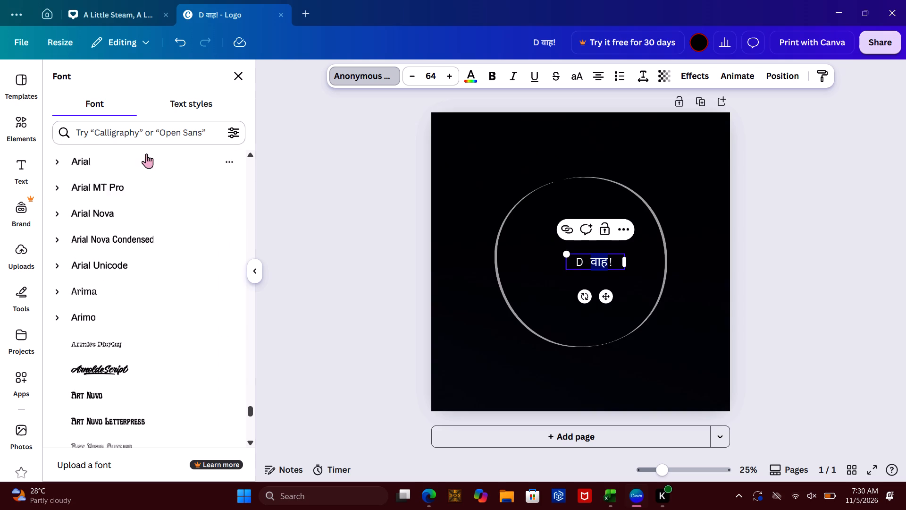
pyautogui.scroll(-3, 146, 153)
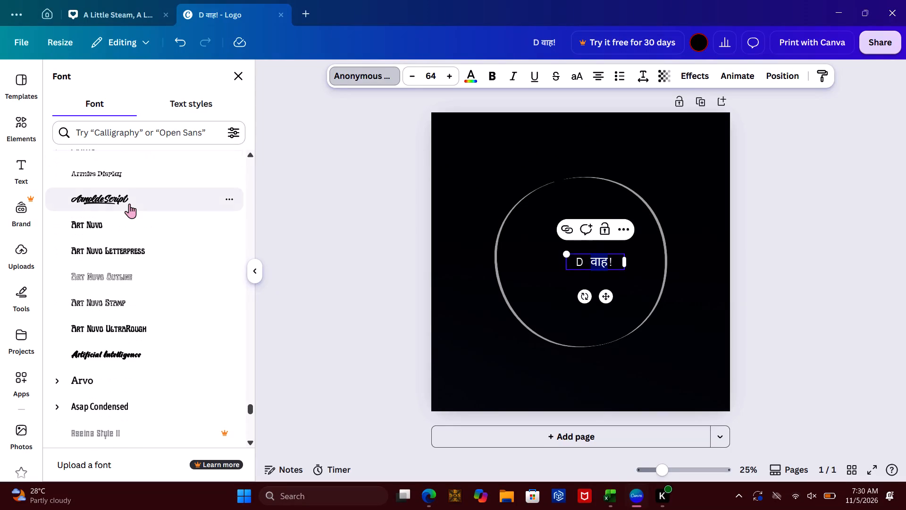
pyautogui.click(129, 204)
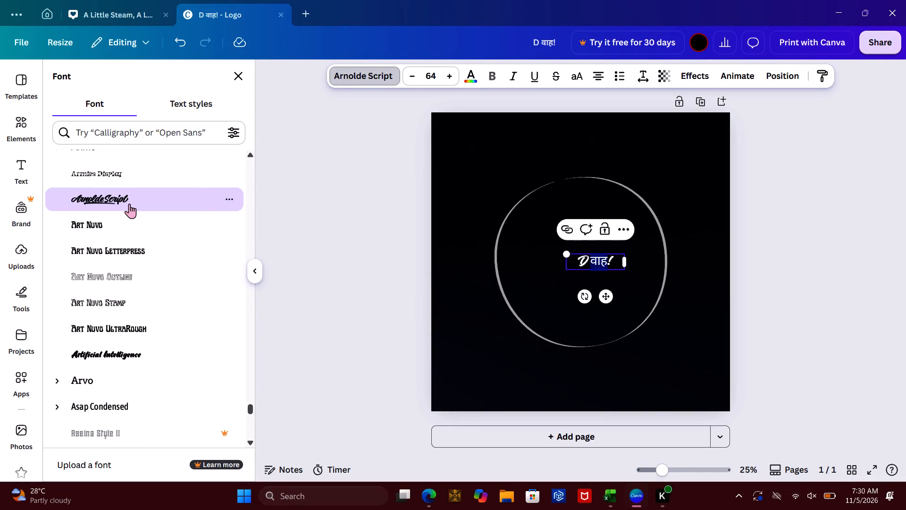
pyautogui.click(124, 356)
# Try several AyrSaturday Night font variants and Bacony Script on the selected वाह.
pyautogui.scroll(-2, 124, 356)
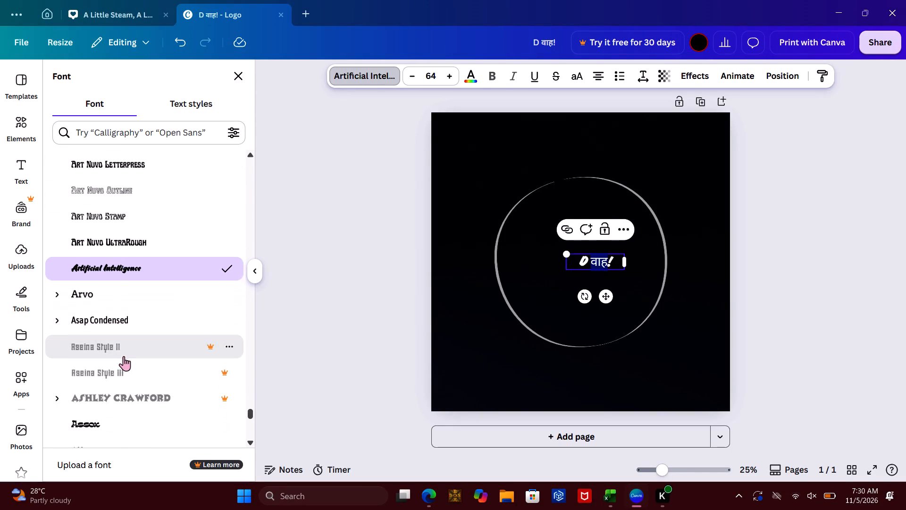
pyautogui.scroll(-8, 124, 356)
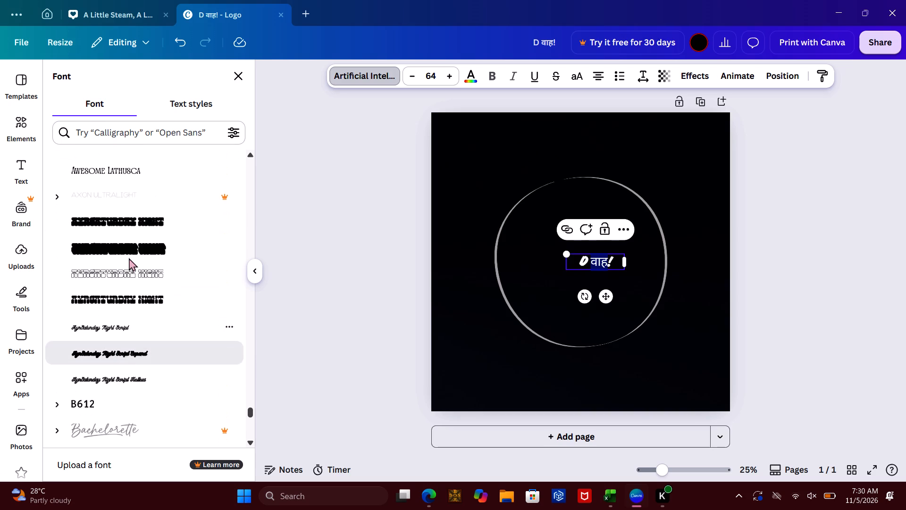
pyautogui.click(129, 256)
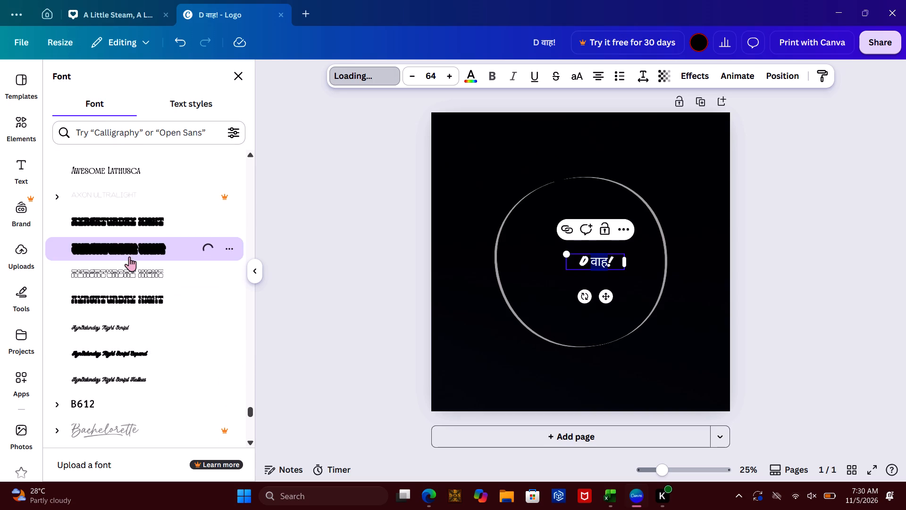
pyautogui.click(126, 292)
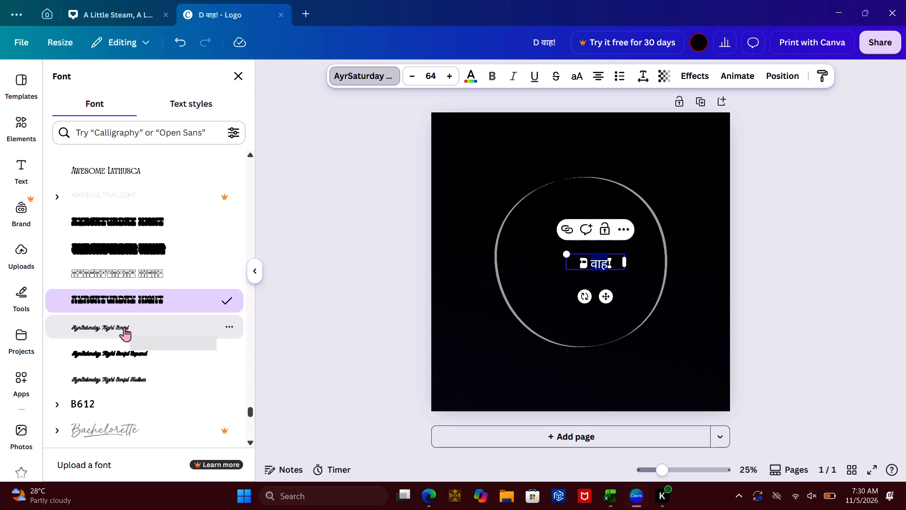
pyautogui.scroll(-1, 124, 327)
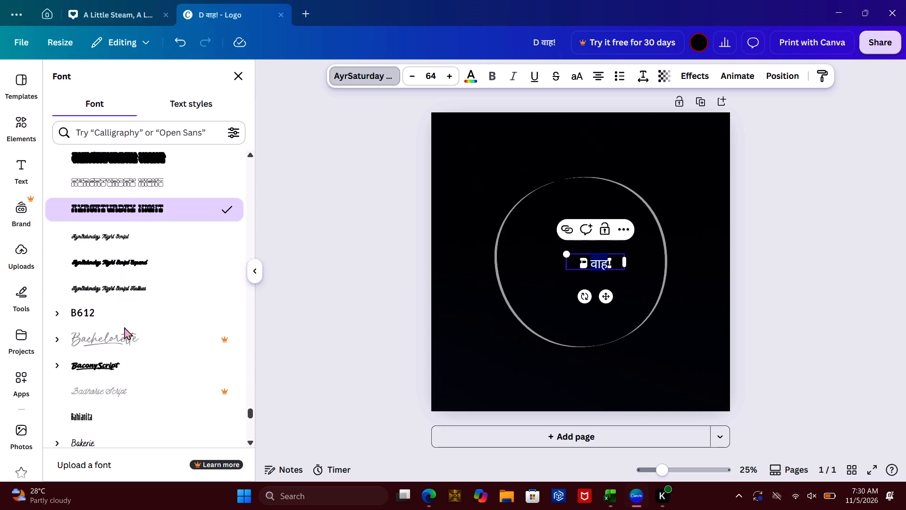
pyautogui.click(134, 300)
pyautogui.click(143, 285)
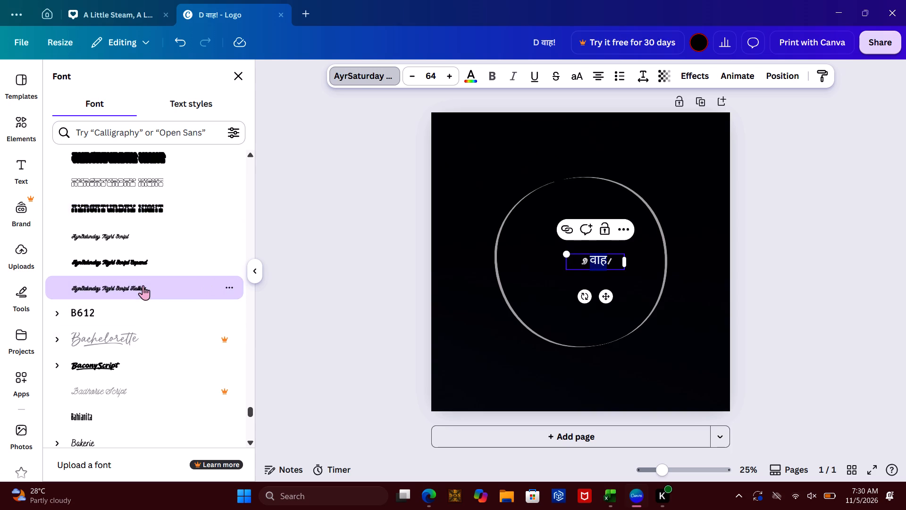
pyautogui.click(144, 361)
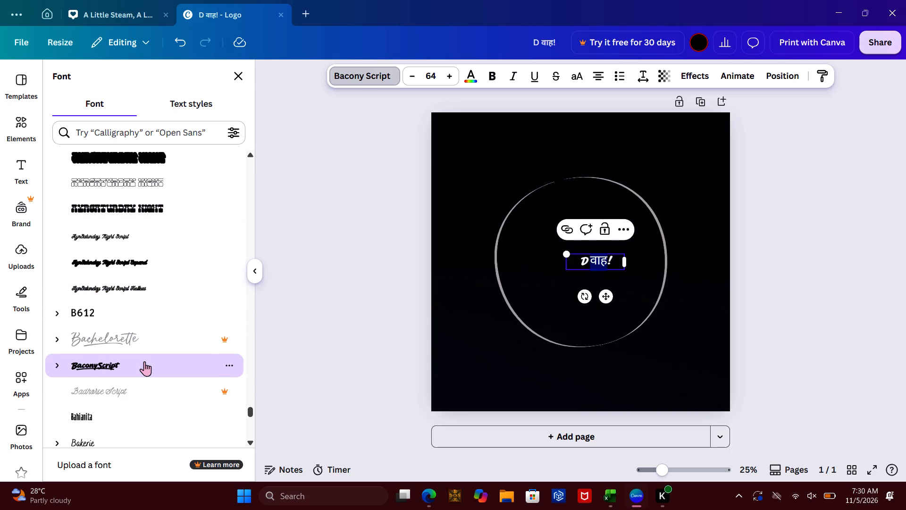
# Try the font Baksoda on the selected वाह, set its font to Ballet, and leave the font list.
pyautogui.scroll(-1, 166, 415)
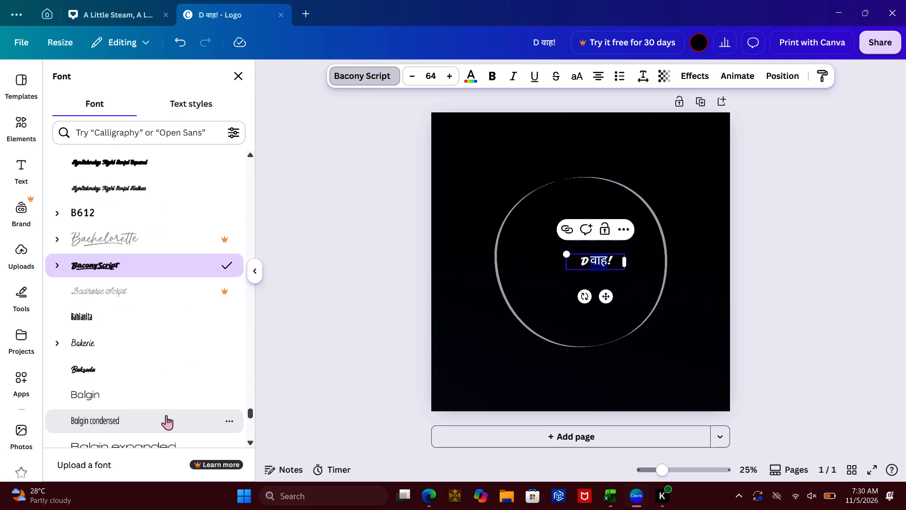
pyautogui.scroll(-2, 166, 415)
pyautogui.click(165, 274)
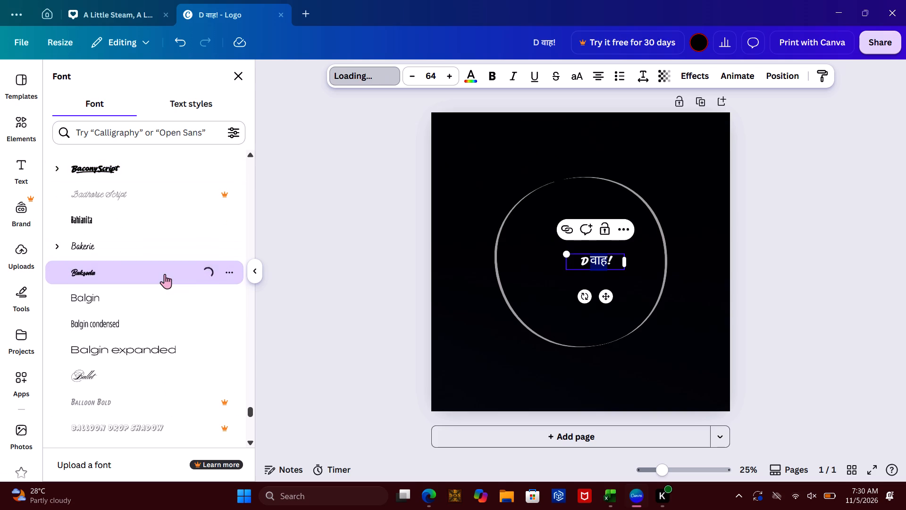
pyautogui.click(150, 366)
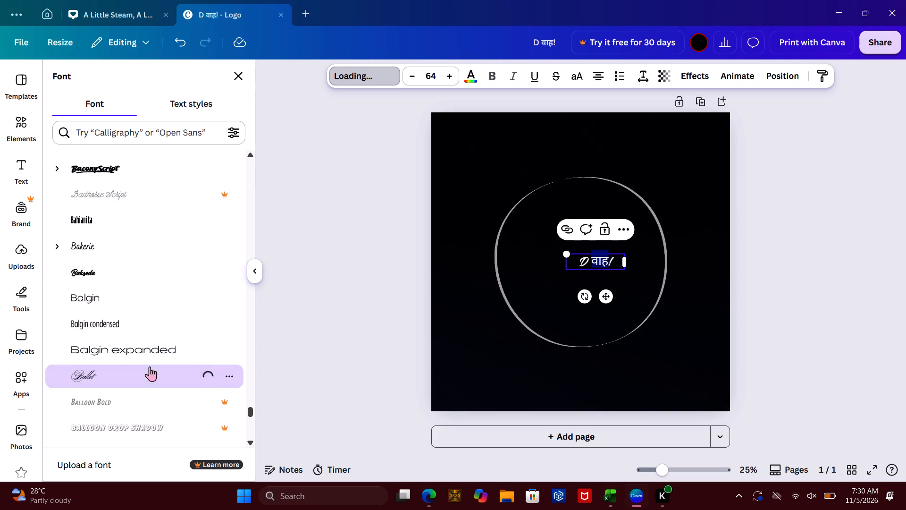
pyautogui.click(315, 306)
pyautogui.click(372, 290)
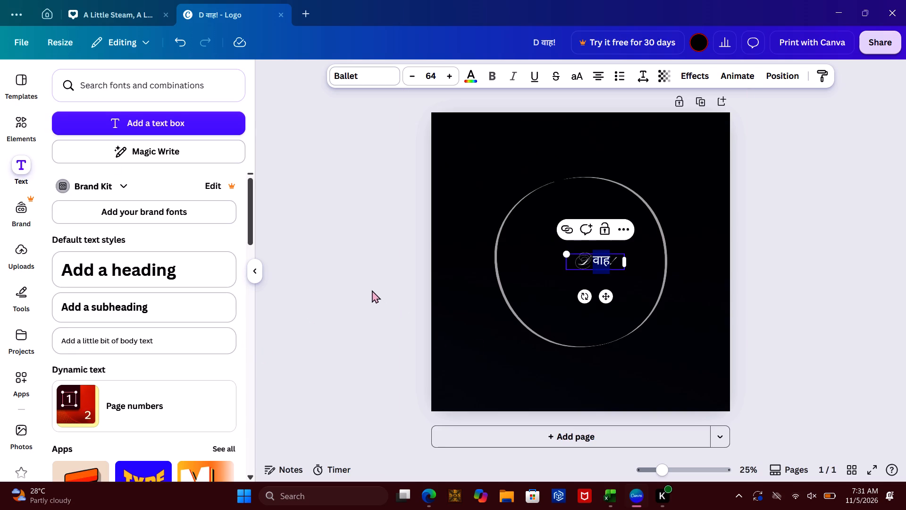
# Enlarge the "D वाह!" text box to font size 146 and centre it inside the circle outline.
pyautogui.click(610, 262)
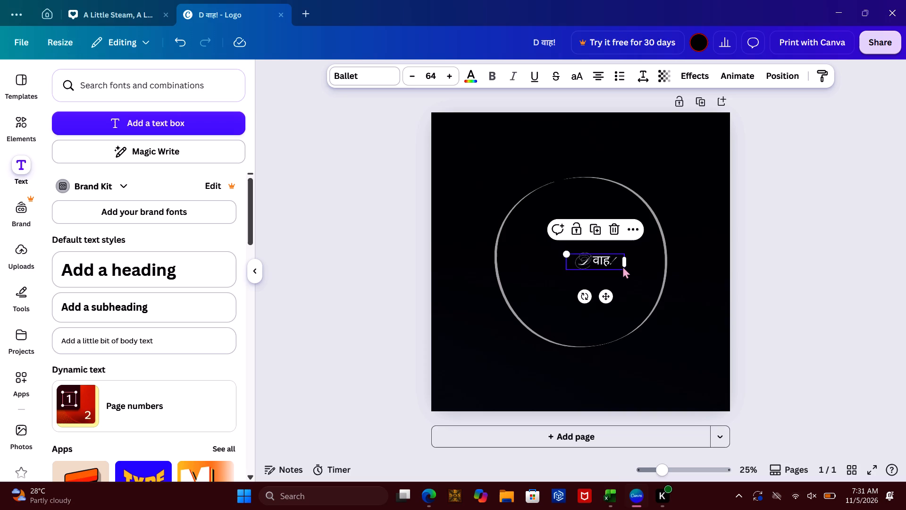
pyautogui.click(621, 268)
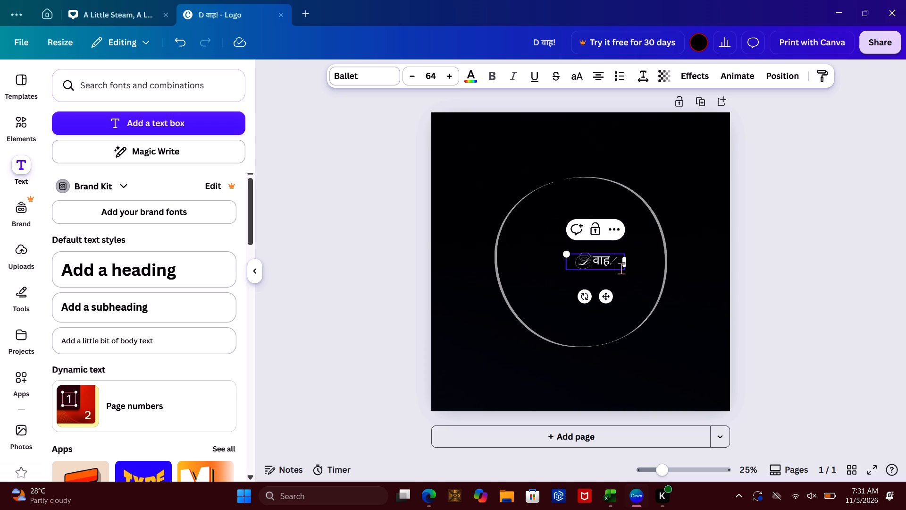
pyautogui.click(621, 268)
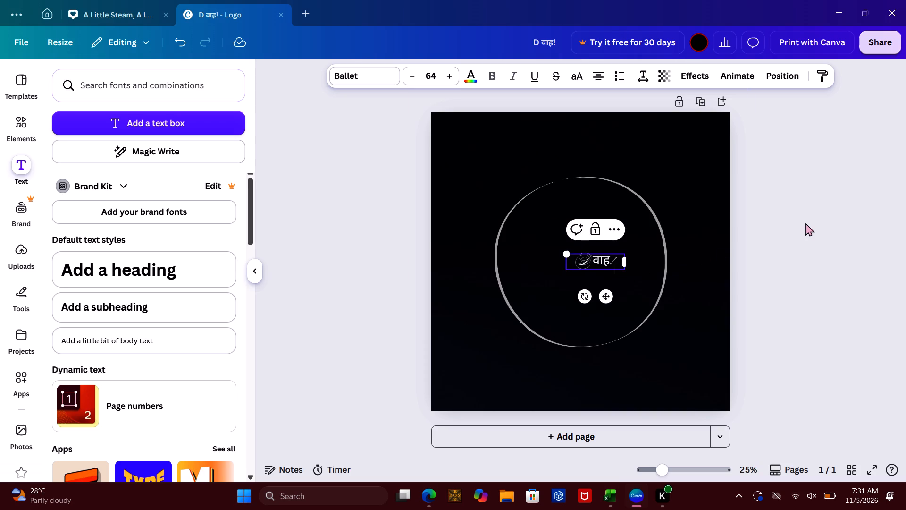
pyautogui.click(805, 223)
pyautogui.moveTo(584, 260); pyautogui.dragTo(571, 254)
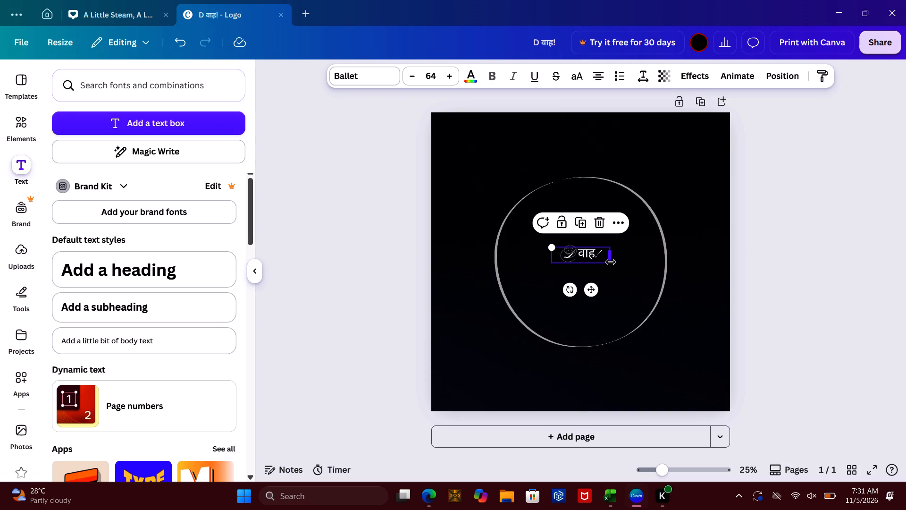
pyautogui.moveTo(608, 266); pyautogui.dragTo(669, 337)
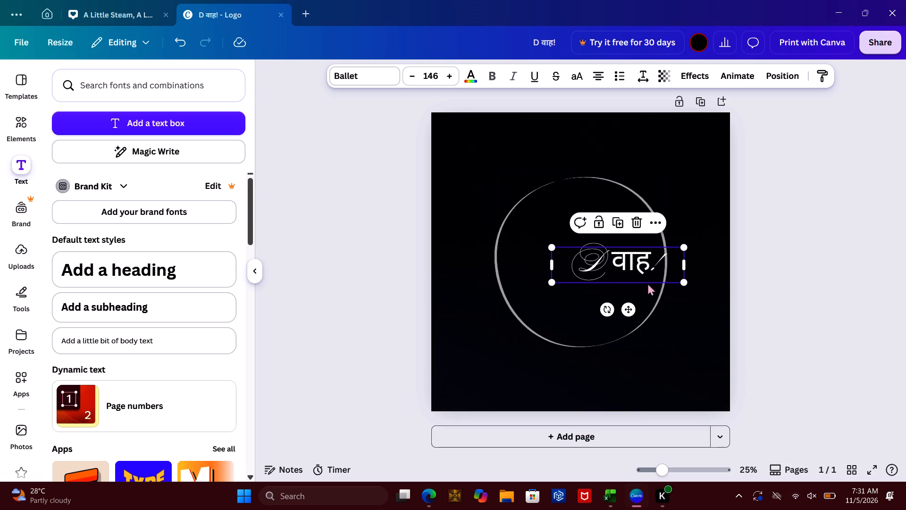
pyautogui.moveTo(657, 259); pyautogui.dragTo(627, 258)
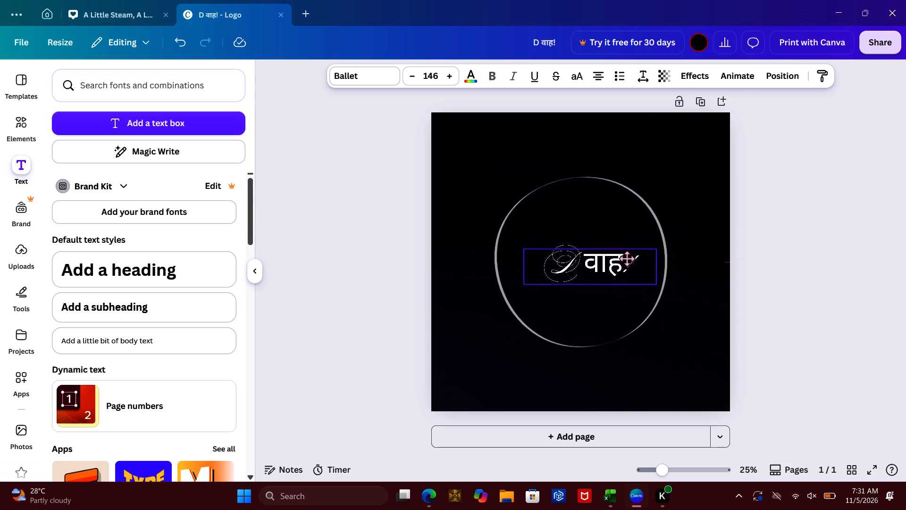
pyautogui.moveTo(627, 258); pyautogui.dragTo(621, 259)
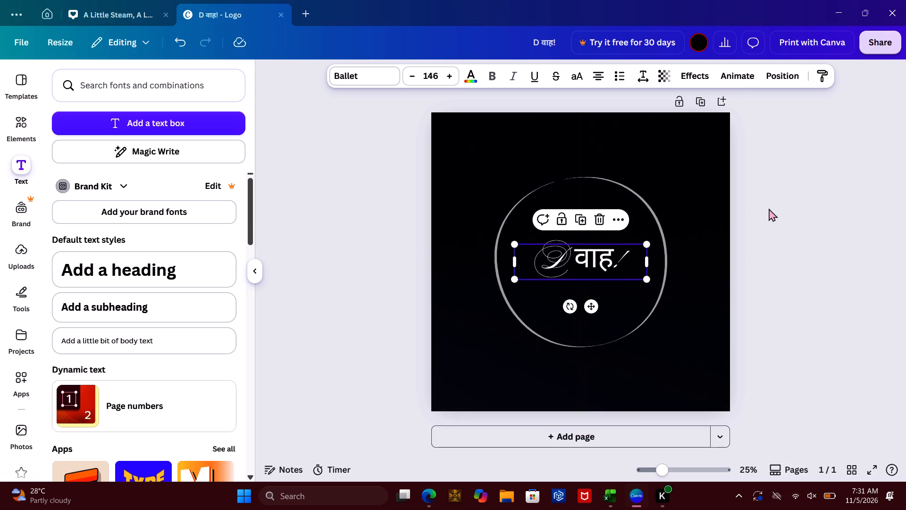
pyautogui.click(769, 208)
# Delete the exclamation mark so the logo text reads "D वाह", and deselect the text.
pyautogui.click(629, 260)
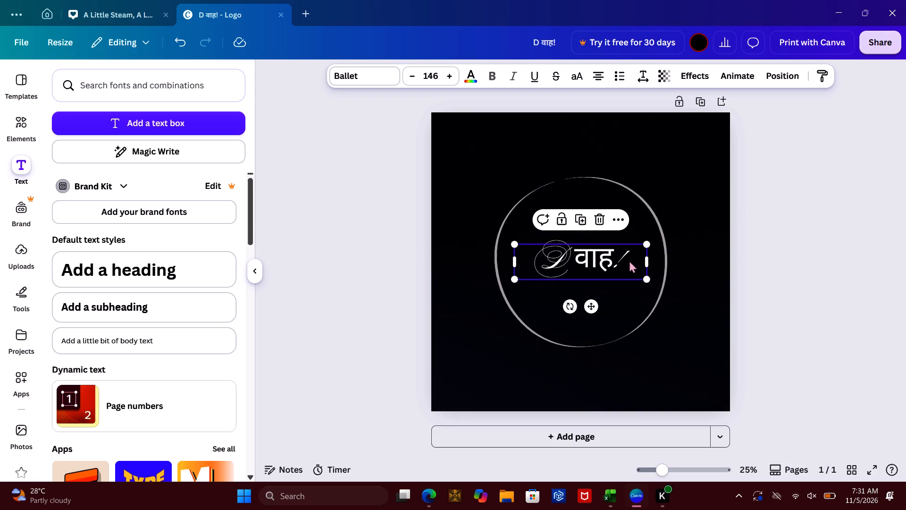
pyautogui.click(629, 260)
pyautogui.click(629, 260)
pyautogui.press('BackSpace')
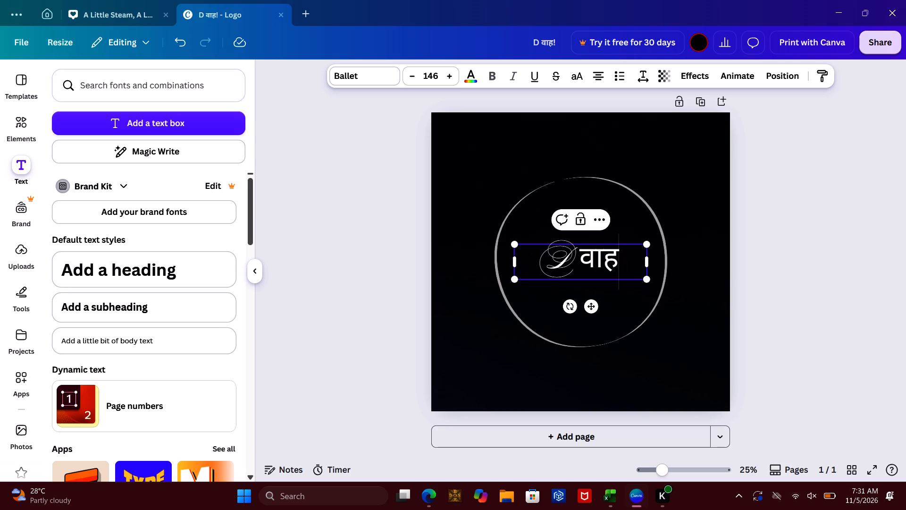
pyautogui.click(810, 204)
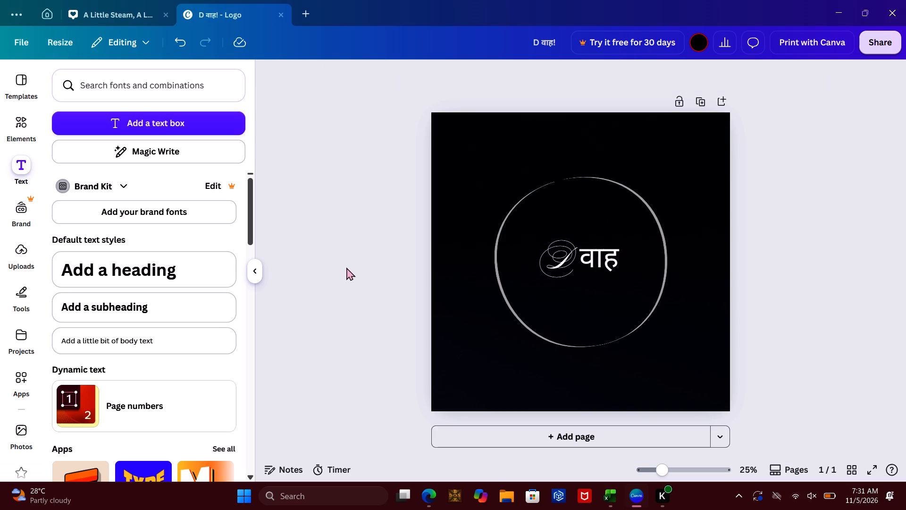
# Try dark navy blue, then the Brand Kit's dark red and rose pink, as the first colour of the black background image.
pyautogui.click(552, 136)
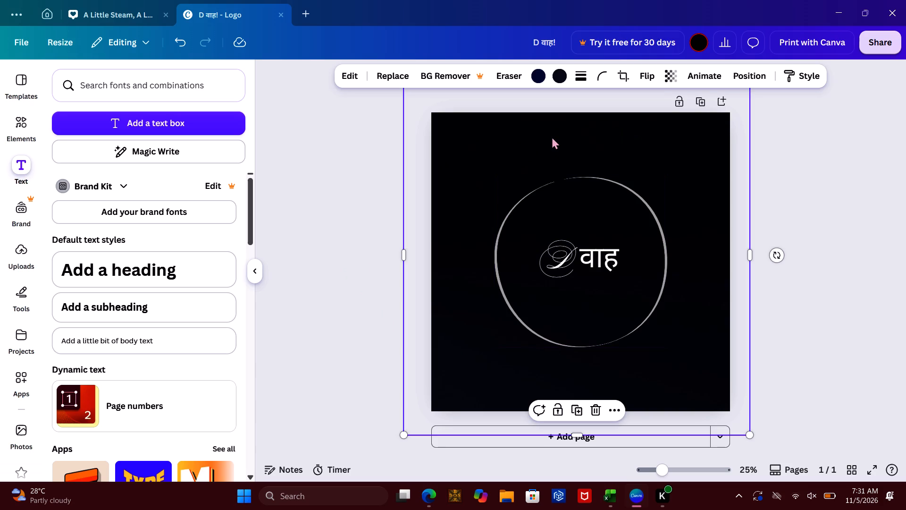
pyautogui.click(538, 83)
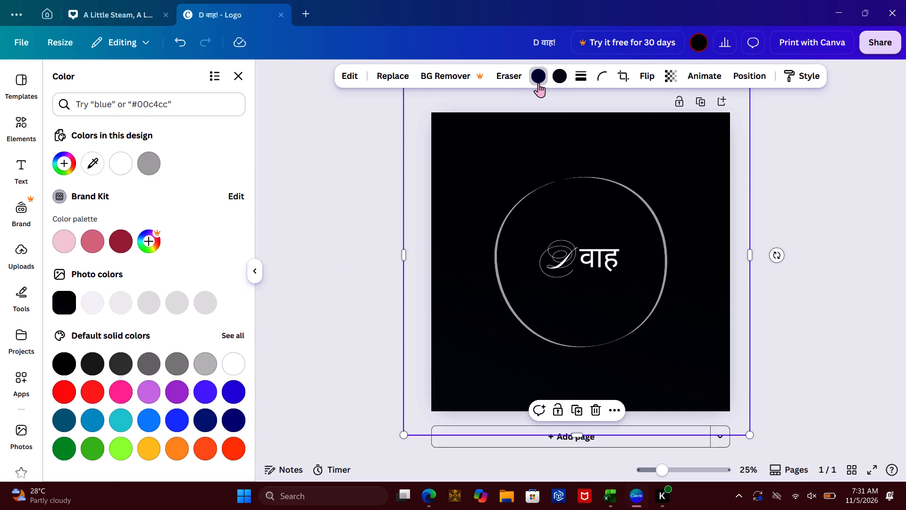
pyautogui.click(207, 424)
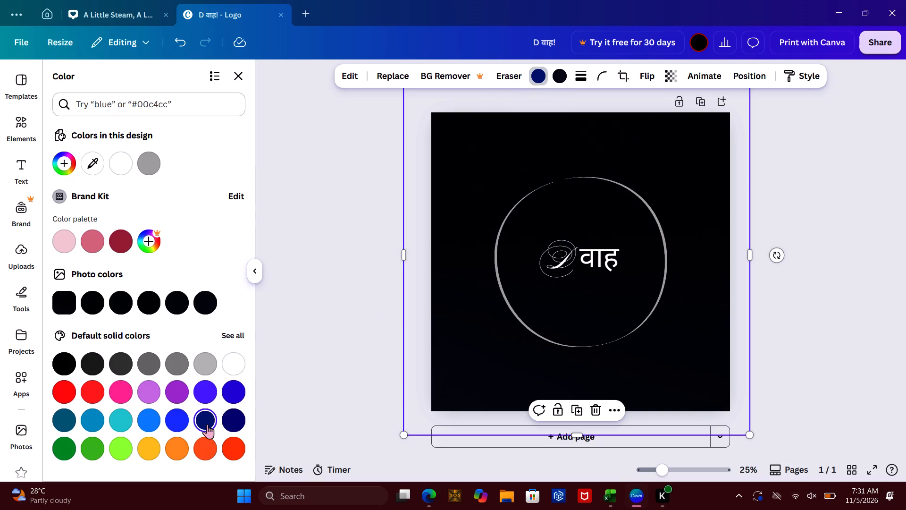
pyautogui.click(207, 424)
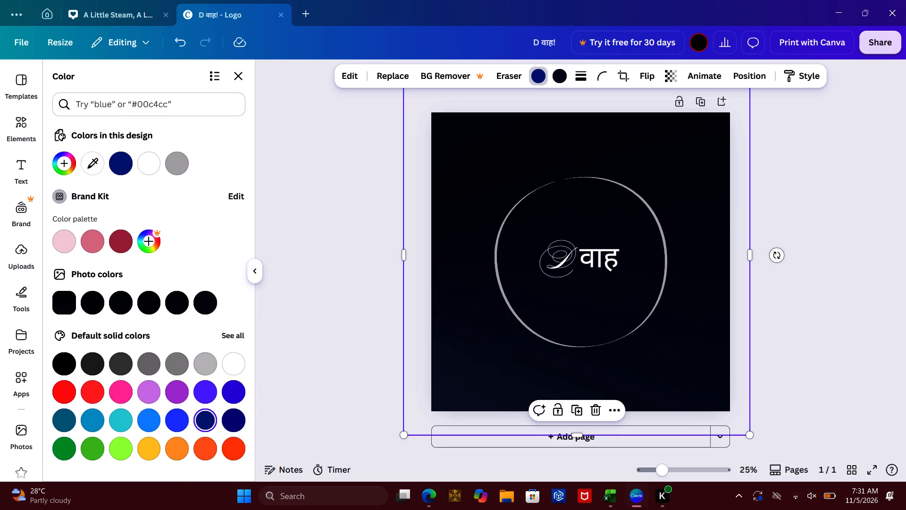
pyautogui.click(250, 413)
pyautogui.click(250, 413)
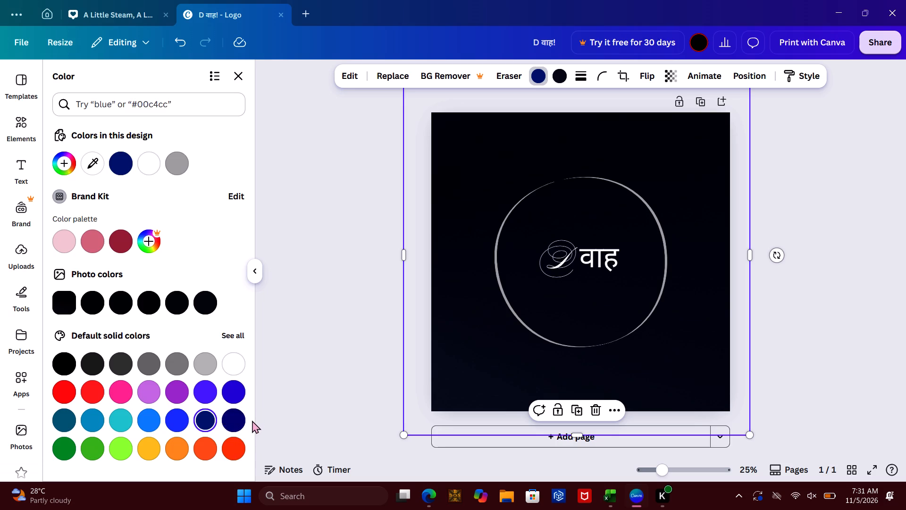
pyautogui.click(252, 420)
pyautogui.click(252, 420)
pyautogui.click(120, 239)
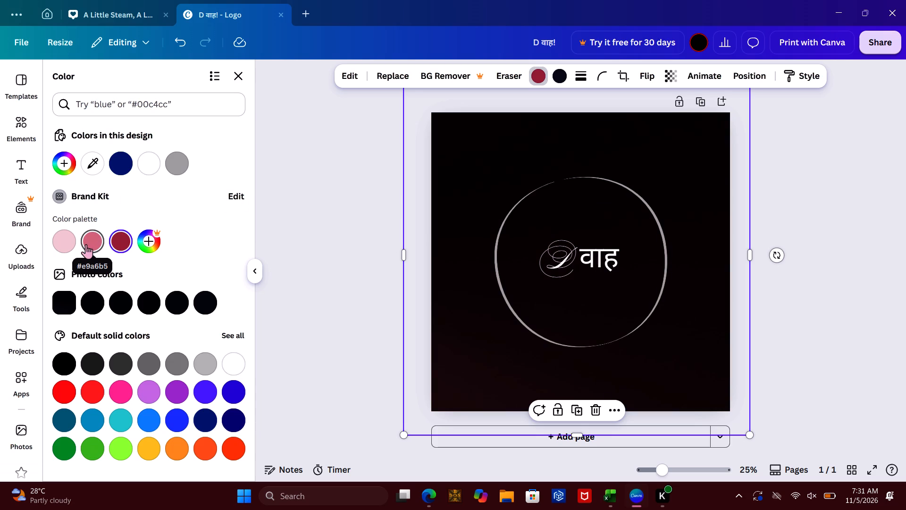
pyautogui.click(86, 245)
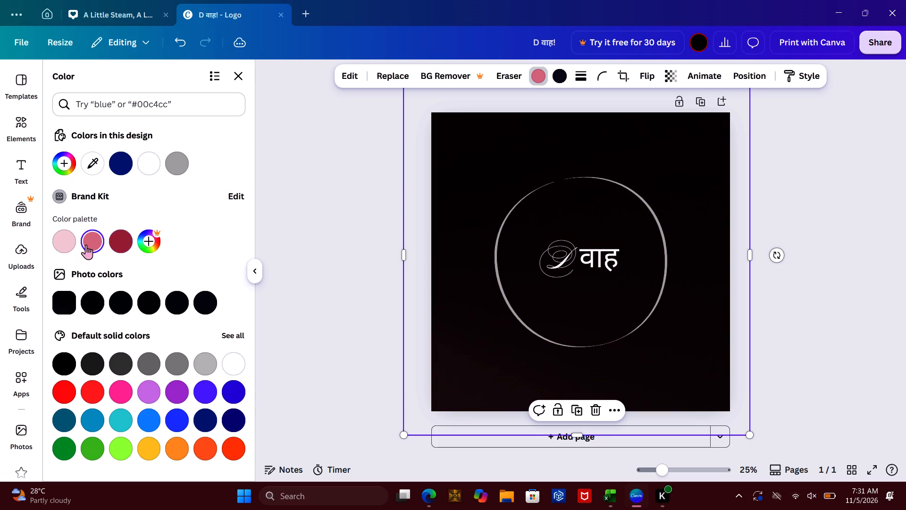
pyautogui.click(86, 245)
# Raise the display brightness slightly in the system quick settings and return to the logo design.
pyautogui.click(821, 491)
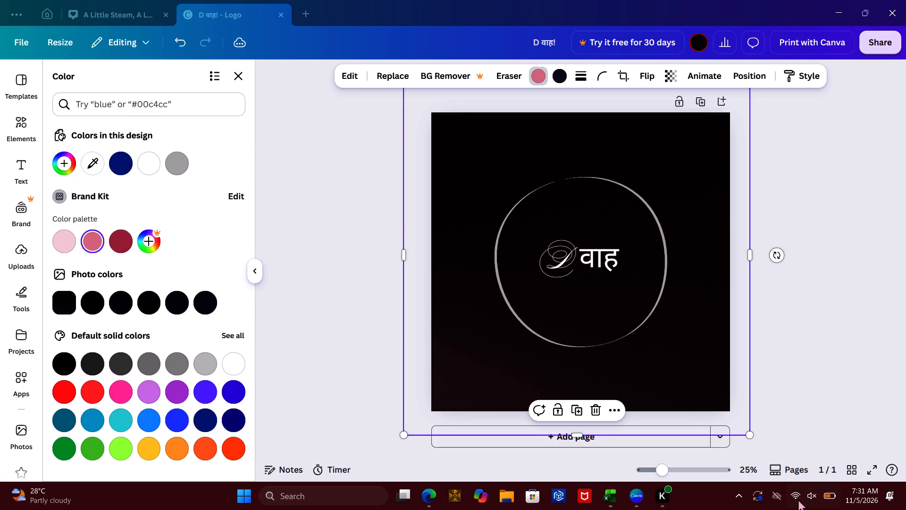
pyautogui.click(798, 499)
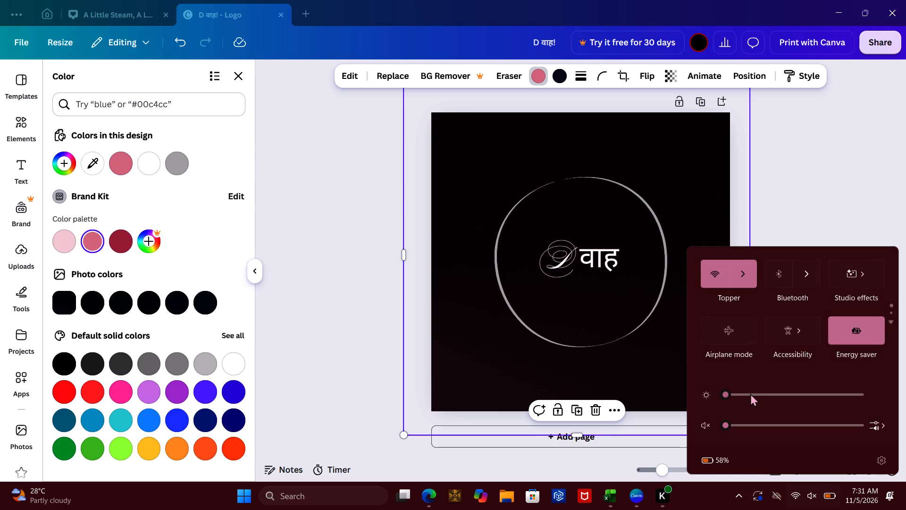
pyautogui.click(750, 394)
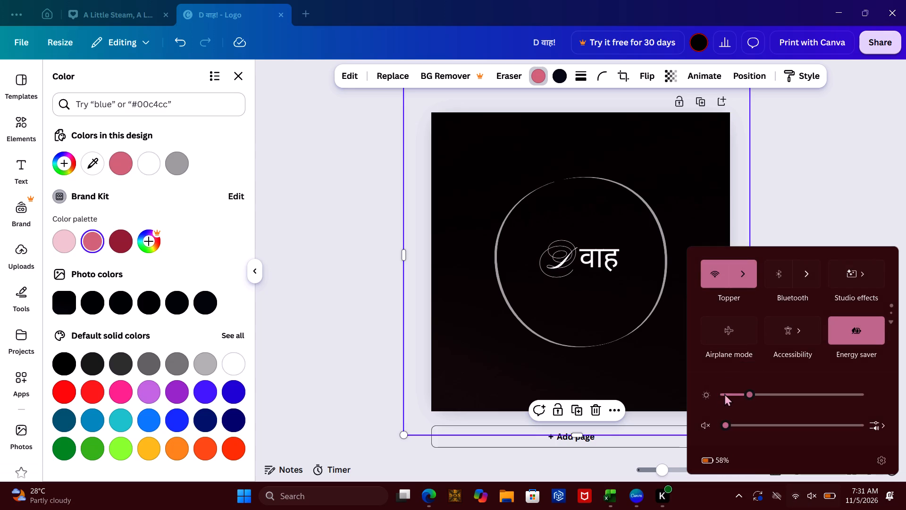
pyautogui.click(724, 393)
pyautogui.click(736, 392)
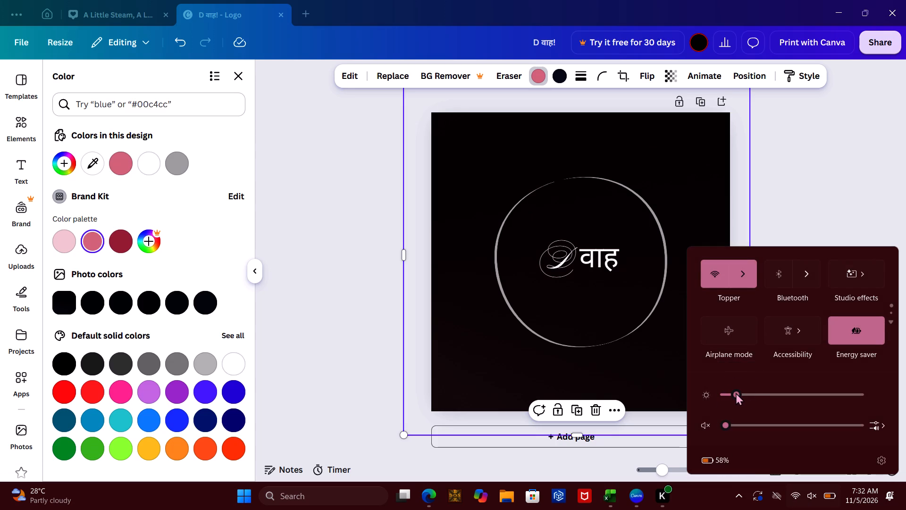
pyautogui.click(850, 122)
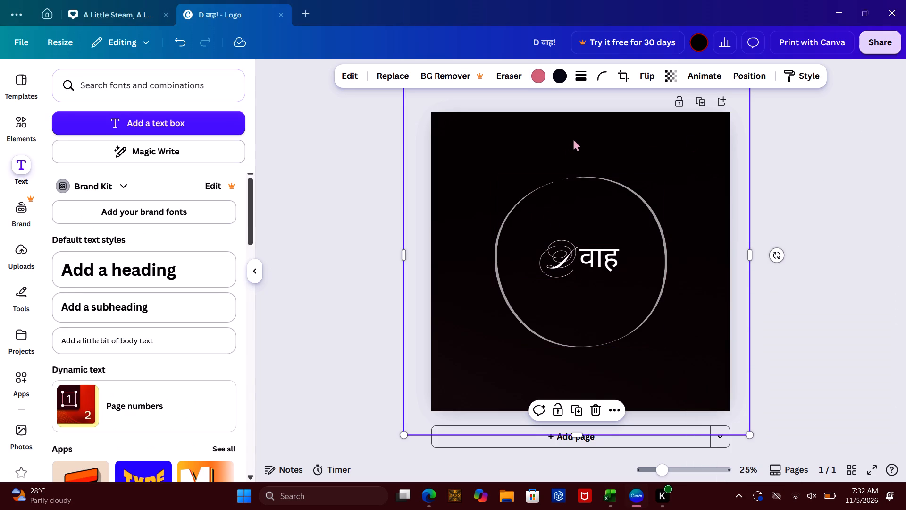
# Reselect the black background image and set its first colour to white (#ffffff).
pyautogui.click(573, 138)
pyautogui.click(545, 168)
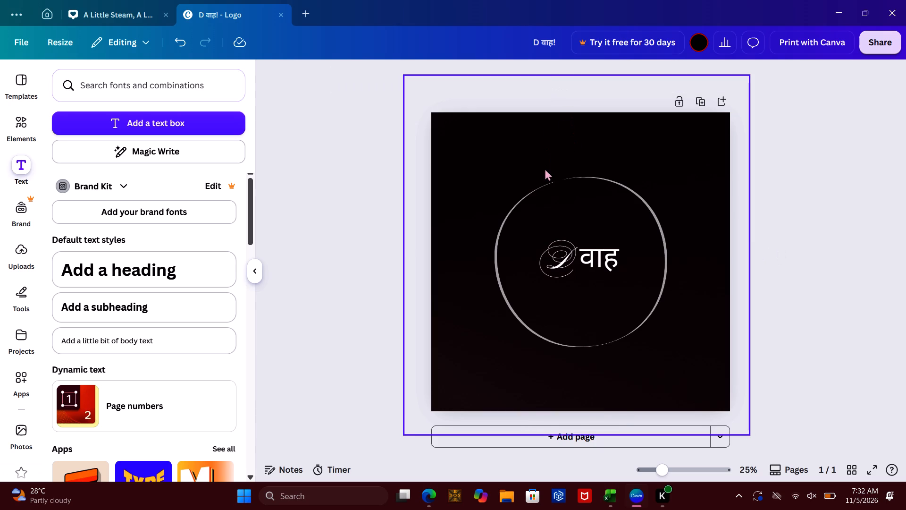
pyautogui.click(545, 168)
pyautogui.click(539, 121)
pyautogui.click(539, 76)
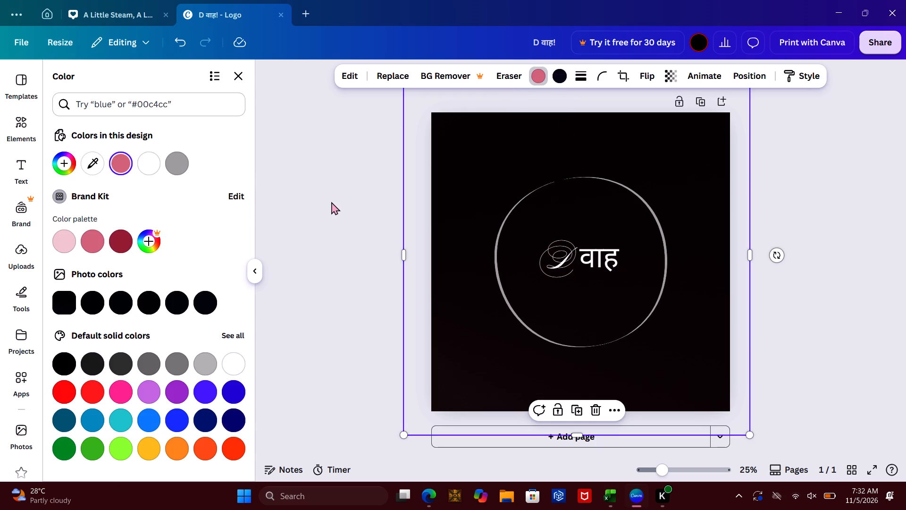
pyautogui.click(155, 161)
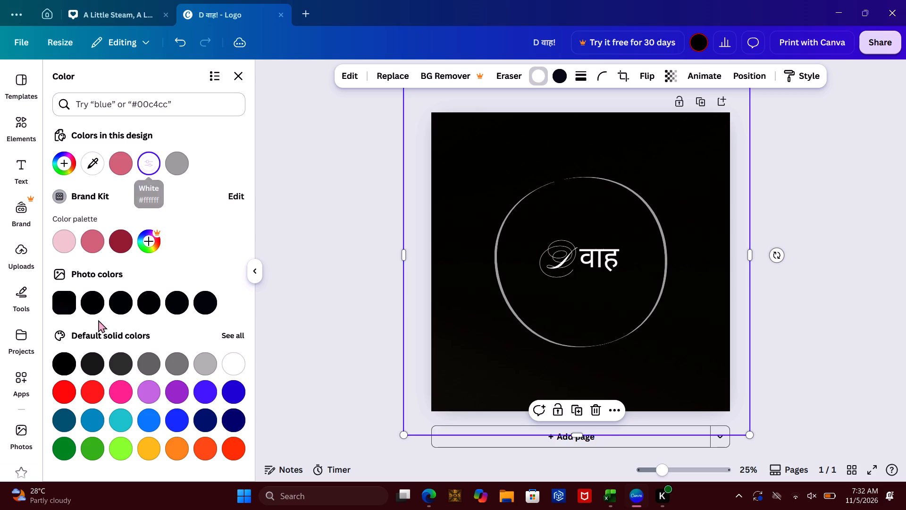
pyautogui.click(233, 364)
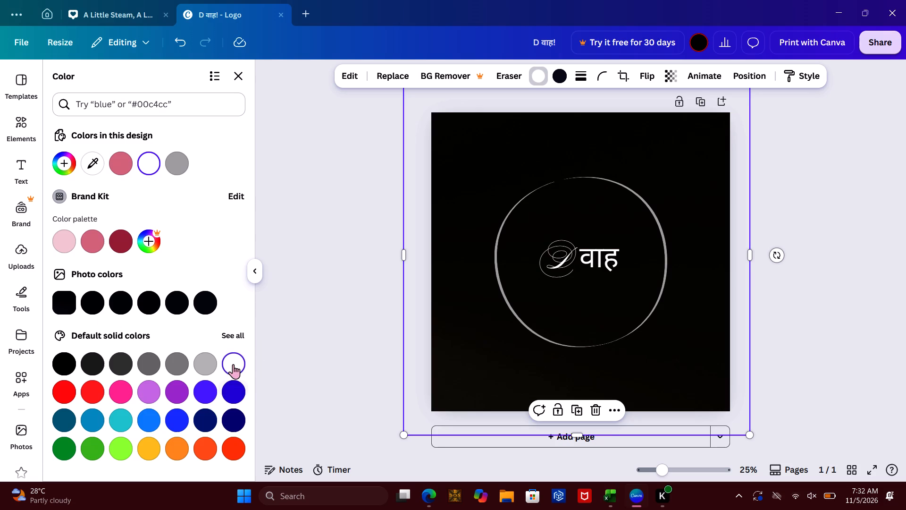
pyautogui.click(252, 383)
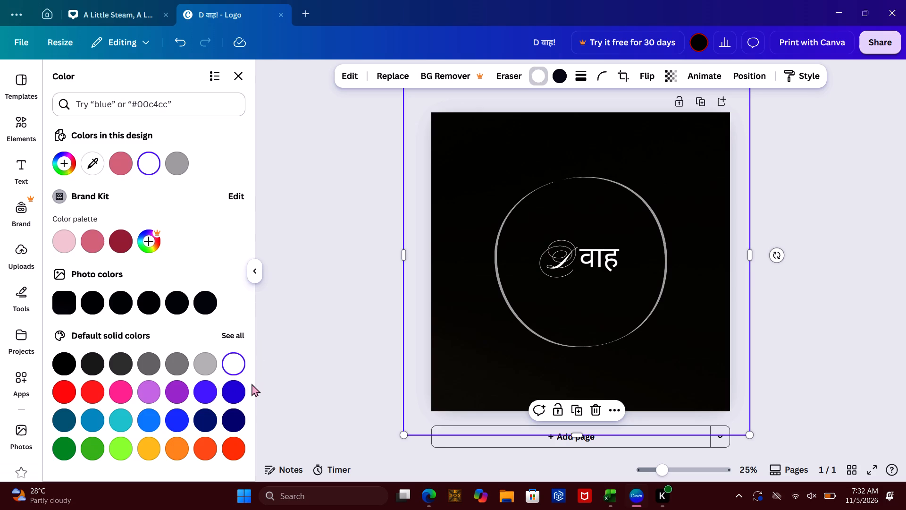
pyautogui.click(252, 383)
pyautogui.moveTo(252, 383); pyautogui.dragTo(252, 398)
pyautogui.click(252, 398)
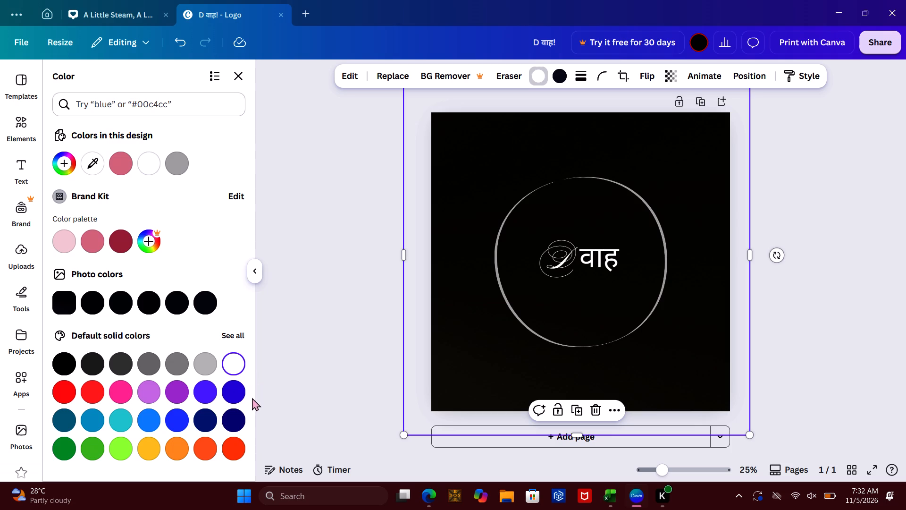
# Try pink, purple and dark red on the selected background image, set its colour to dark blue (#004aad), and deselect it.
pyautogui.scroll(-3, 219, 291)
pyautogui.scroll(2, 219, 291)
pyautogui.click(123, 381)
pyautogui.click(147, 387)
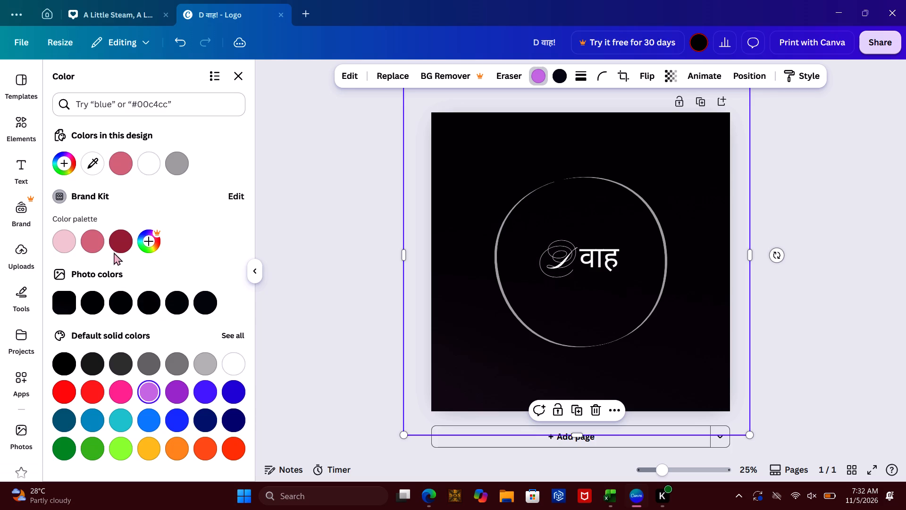
pyautogui.click(113, 231)
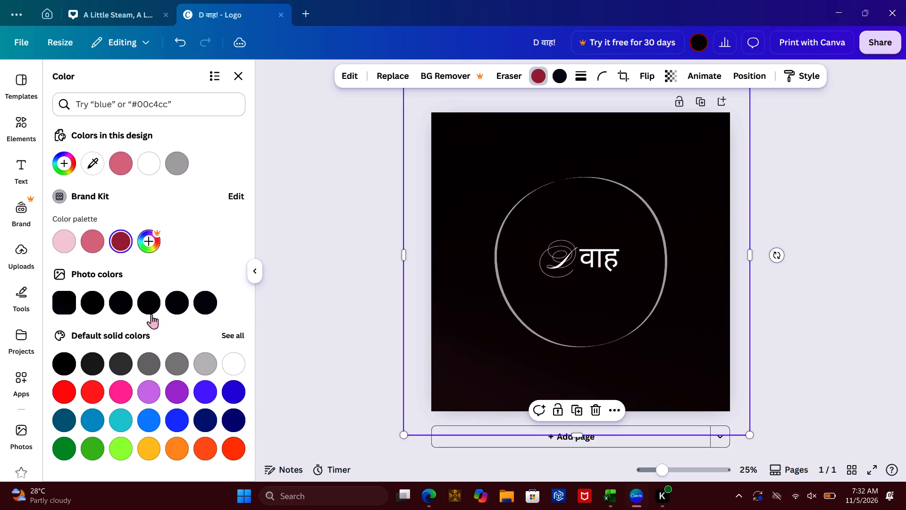
pyautogui.click(205, 424)
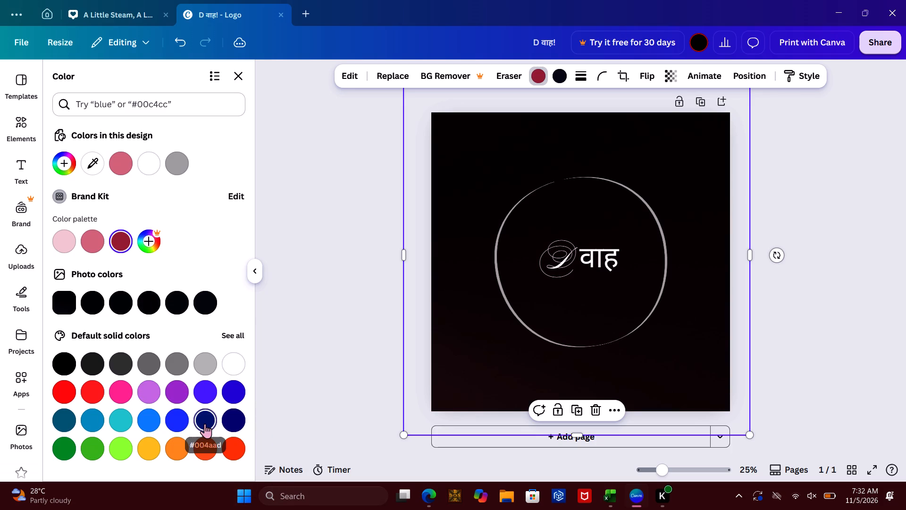
pyautogui.click(361, 206)
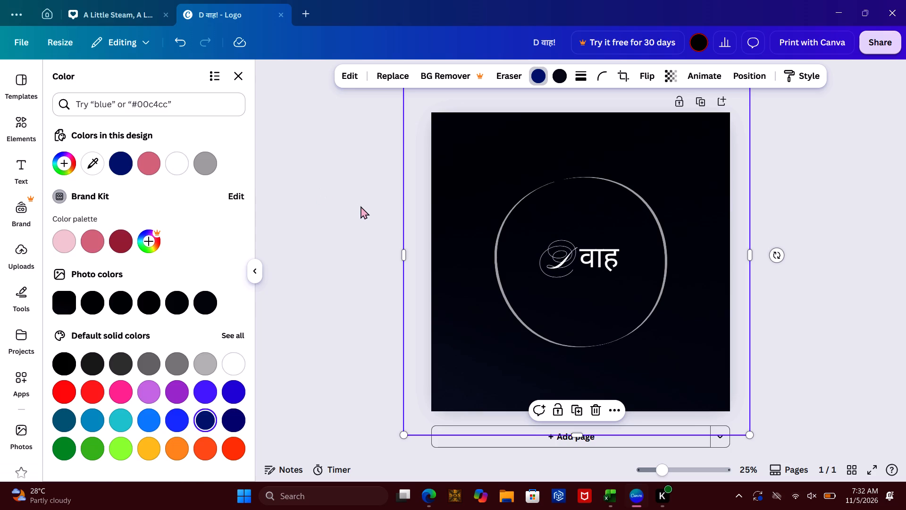
pyautogui.click(361, 206)
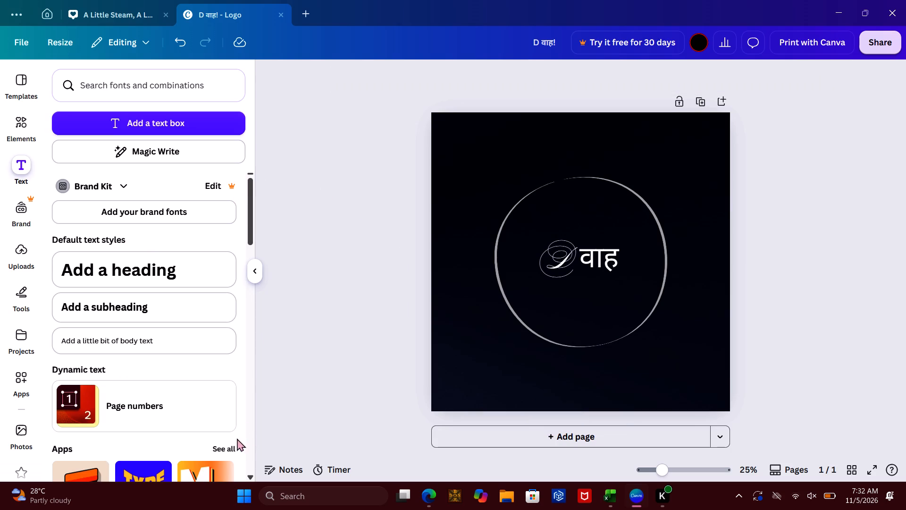
pyautogui.click(251, 415)
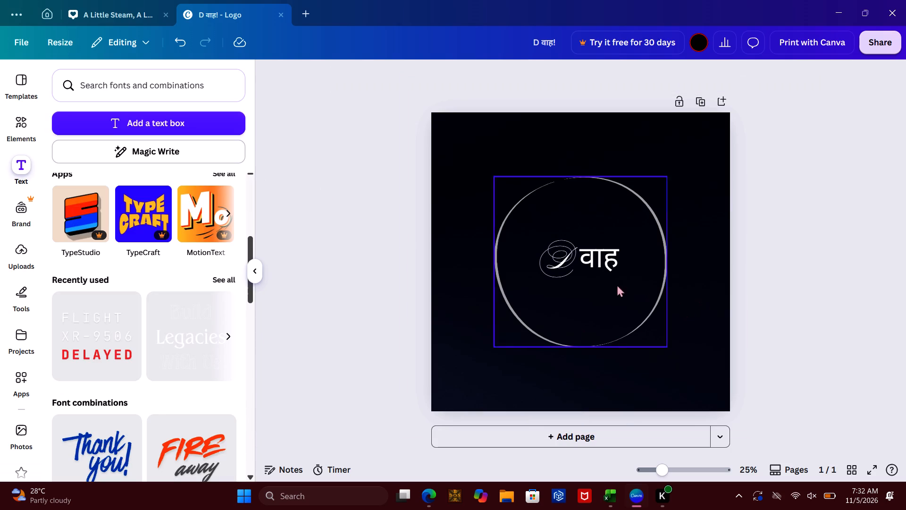
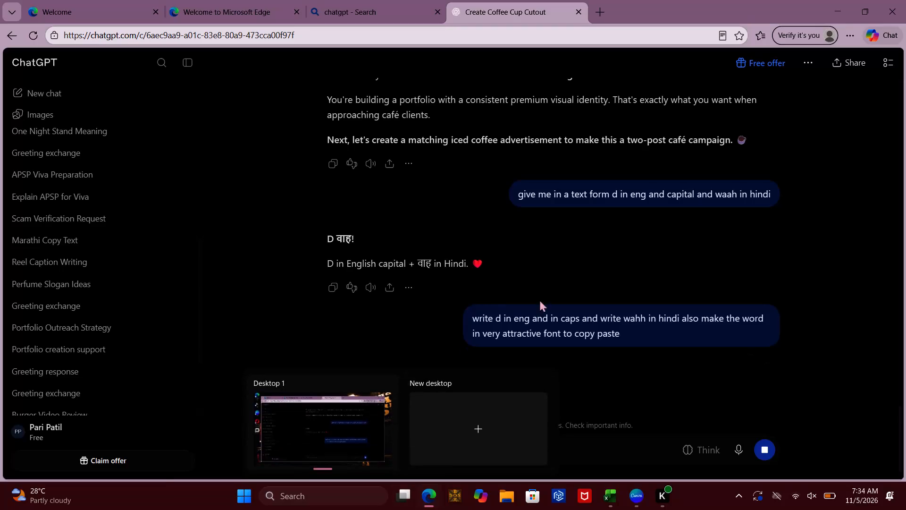
# Copy the stylised "𝑫 वाह!" lettering given as the favourite for DIVA CREATES in the ChatGPT reply.
pyautogui.click(513, 265)
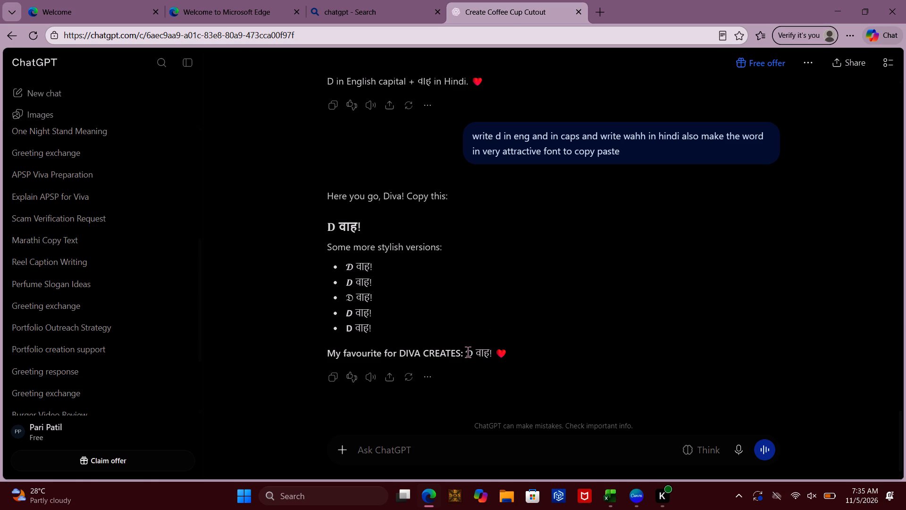
pyautogui.moveTo(468, 352); pyautogui.dragTo(486, 354)
pyautogui.moveTo(486, 354); pyautogui.dragTo(492, 355)
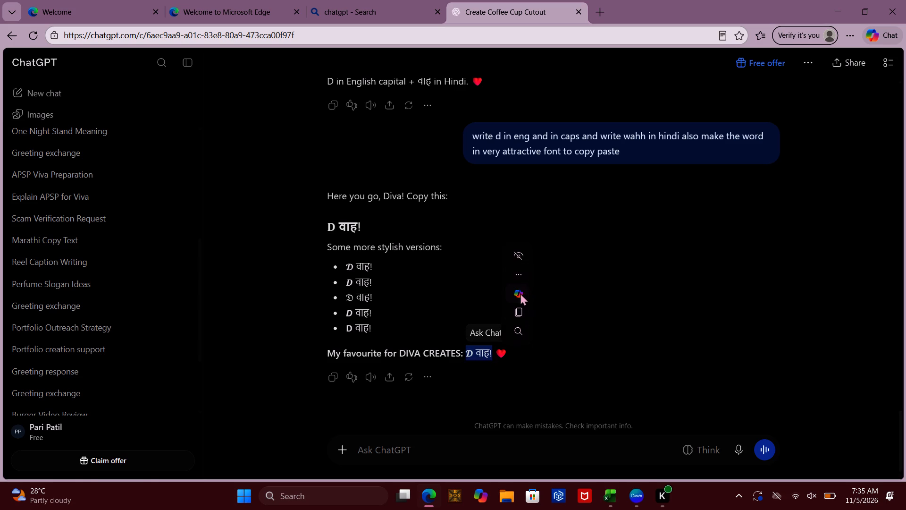
pyautogui.click(513, 306)
# Switch to Canva, add a blank second page to the logo design, and return to page 1.
pyautogui.click(637, 493)
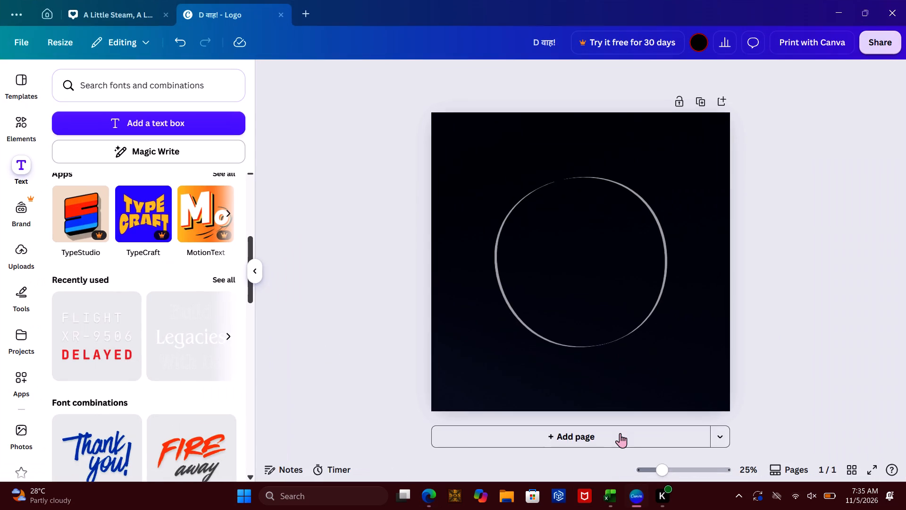
pyautogui.click(620, 433)
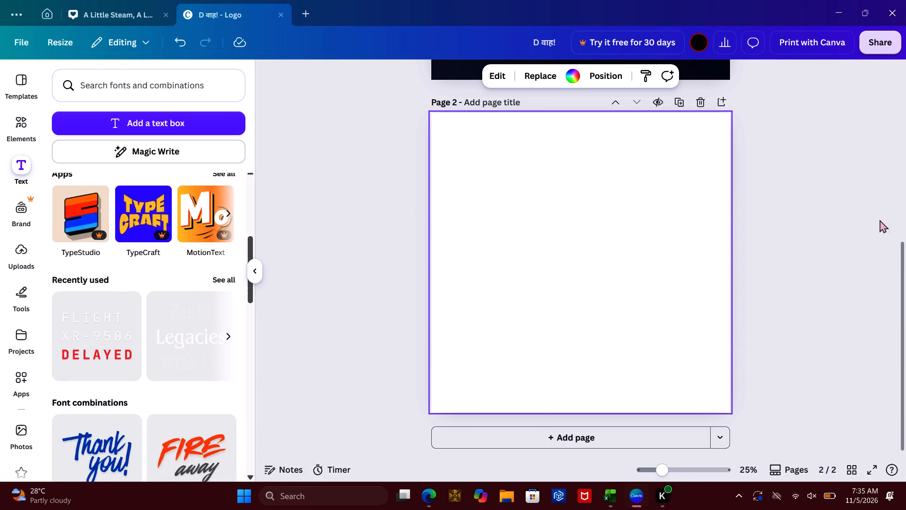
pyautogui.click(905, 227)
pyautogui.rightClick(902, 174)
pyautogui.rightClick(902, 174)
pyautogui.scroll(-1, 902, 174)
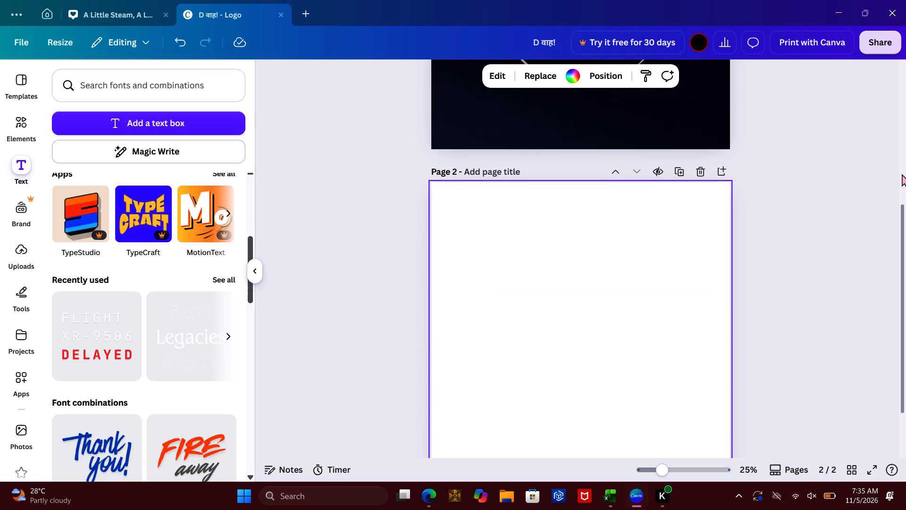
pyautogui.scroll(-1, 902, 174)
pyautogui.scroll(1, 902, 174)
pyautogui.click(700, 276)
pyautogui.scroll(-2, 700, 276)
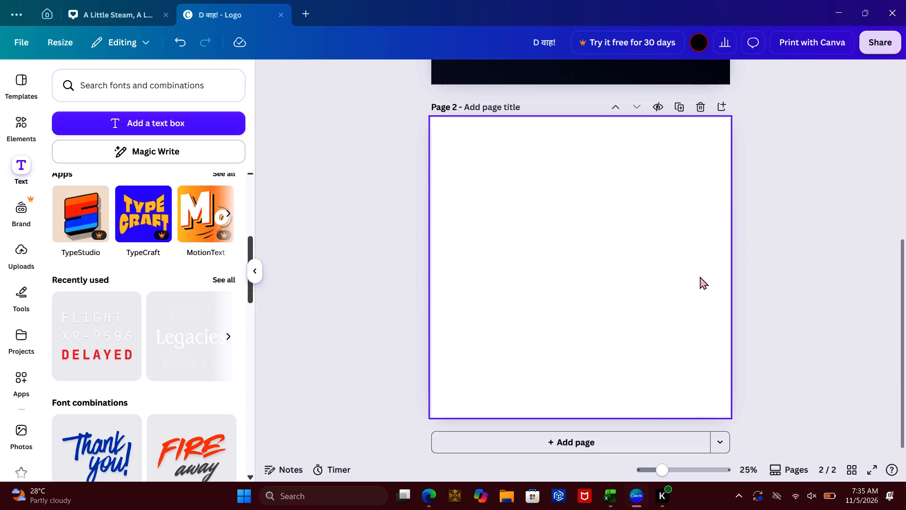
pyautogui.scroll(-3, 700, 276)
pyautogui.scroll(8, 700, 276)
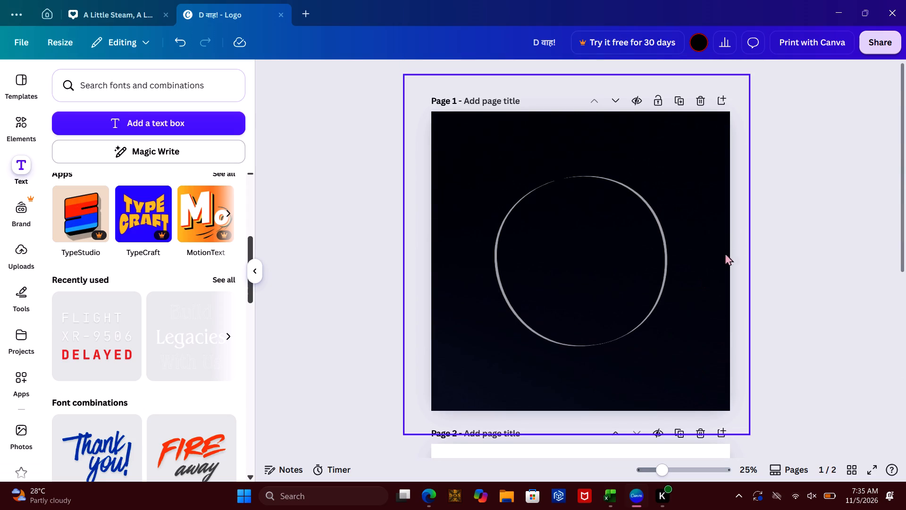
pyautogui.click(820, 223)
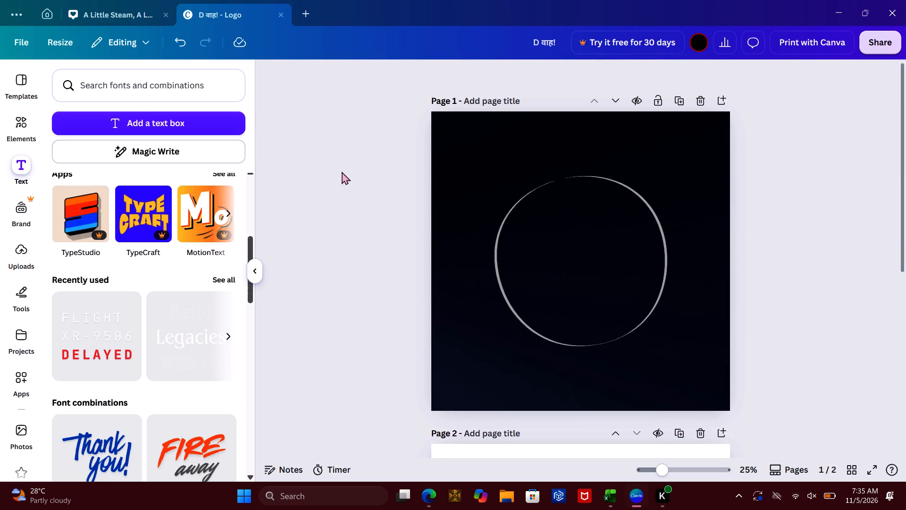
pyautogui.click(342, 171)
# Add a text box inside the circle on page 1 and replace its placeholder with the copied "𝑫 वाह!" lettering.
pyautogui.click(193, 125)
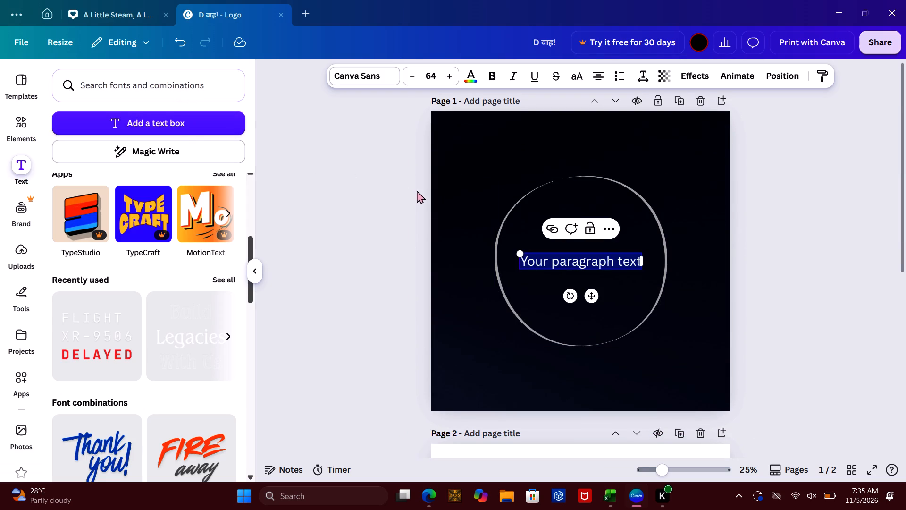
pyautogui.press('v')
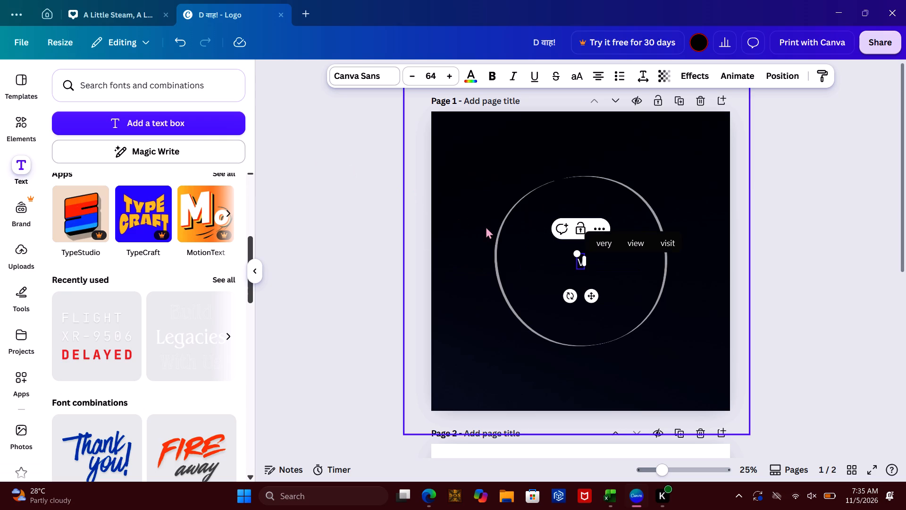
pyautogui.press('BackSpace')
pyautogui.press('v')
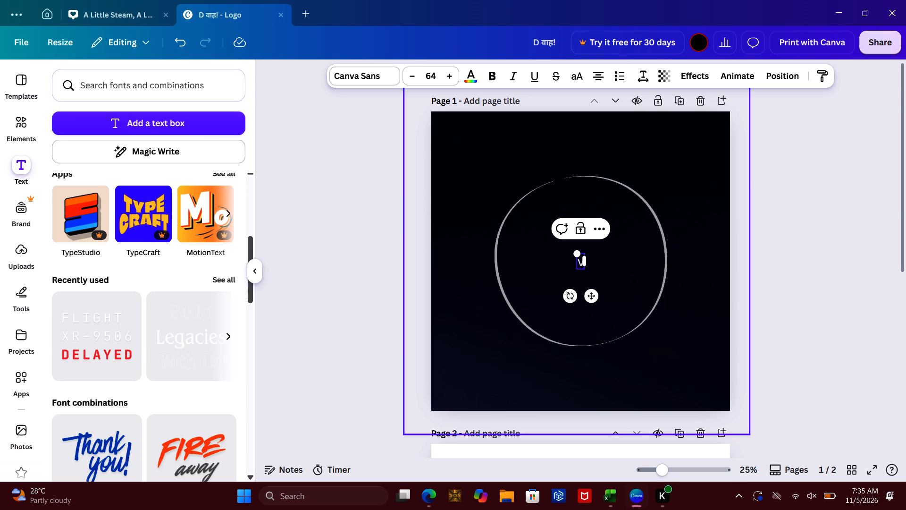
pyautogui.press('BackSpace')
pyautogui.hotkey('ctrl', 'v')
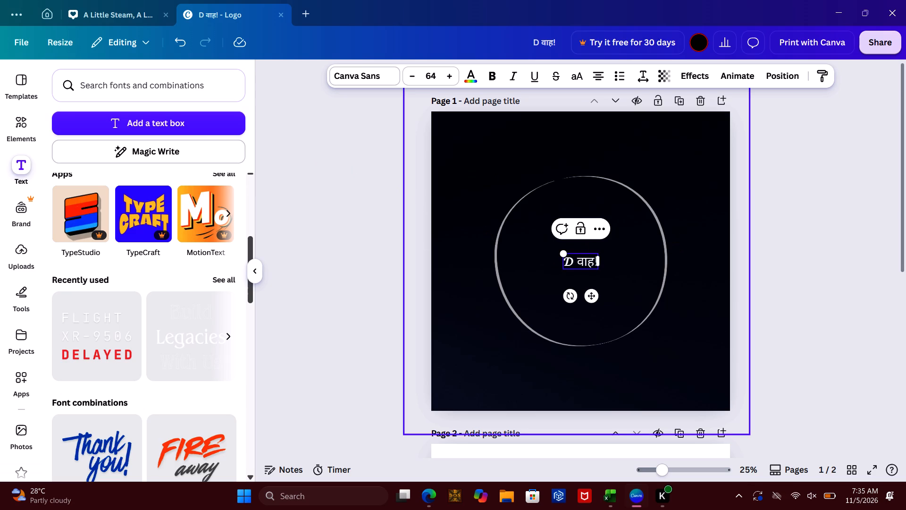
pyautogui.click(796, 301)
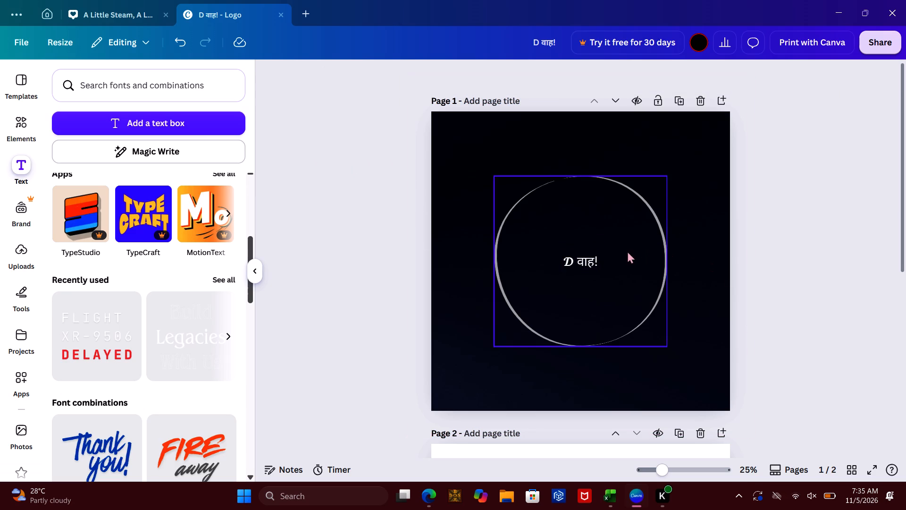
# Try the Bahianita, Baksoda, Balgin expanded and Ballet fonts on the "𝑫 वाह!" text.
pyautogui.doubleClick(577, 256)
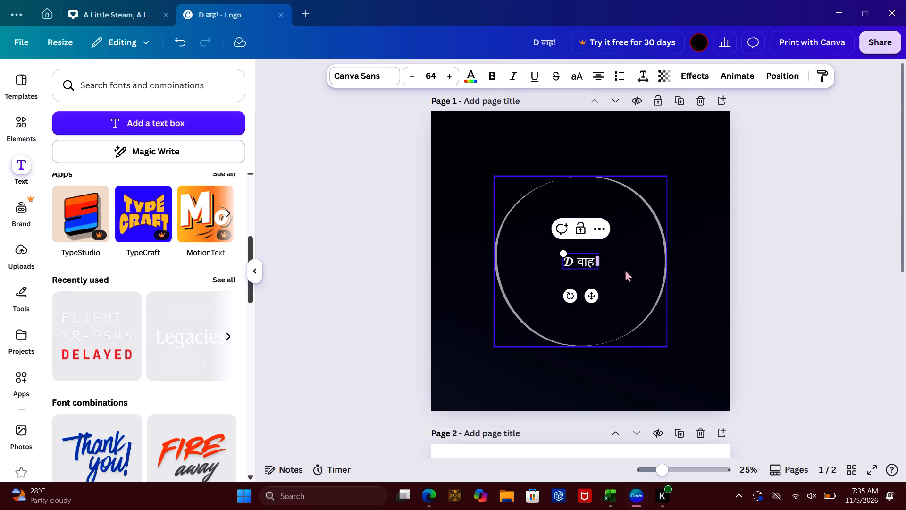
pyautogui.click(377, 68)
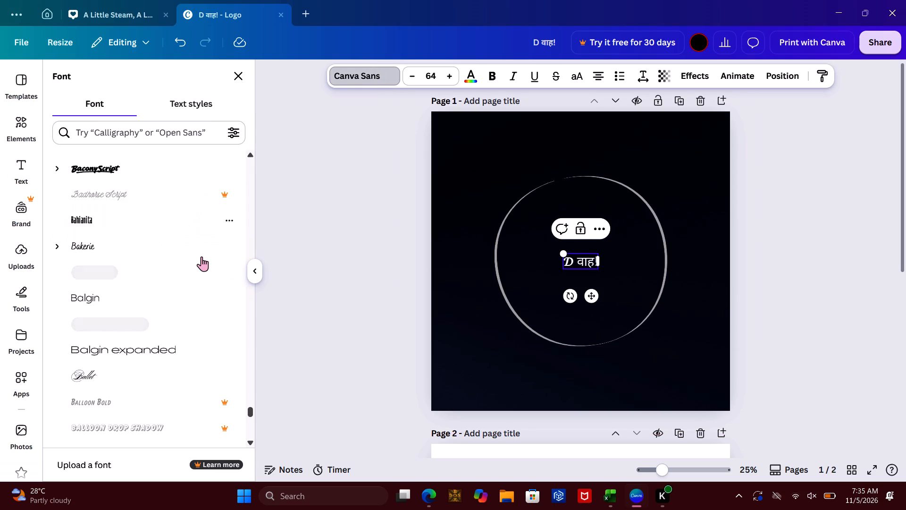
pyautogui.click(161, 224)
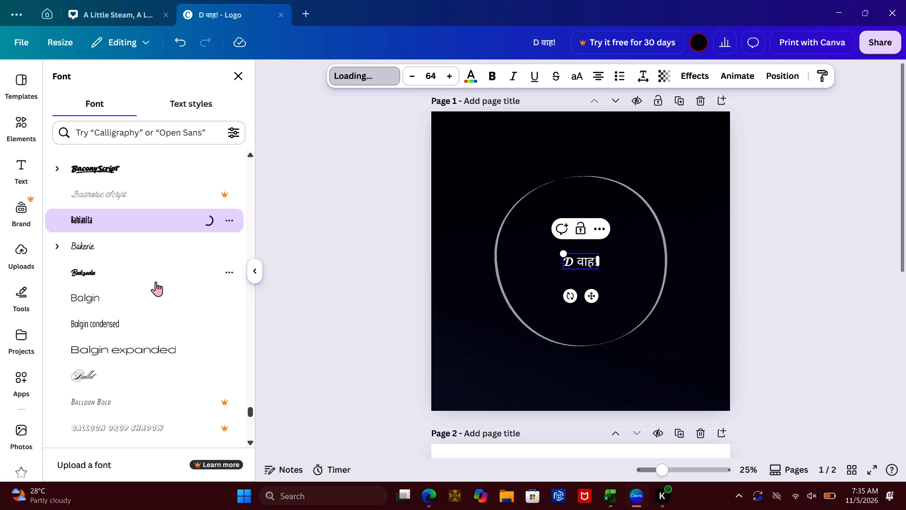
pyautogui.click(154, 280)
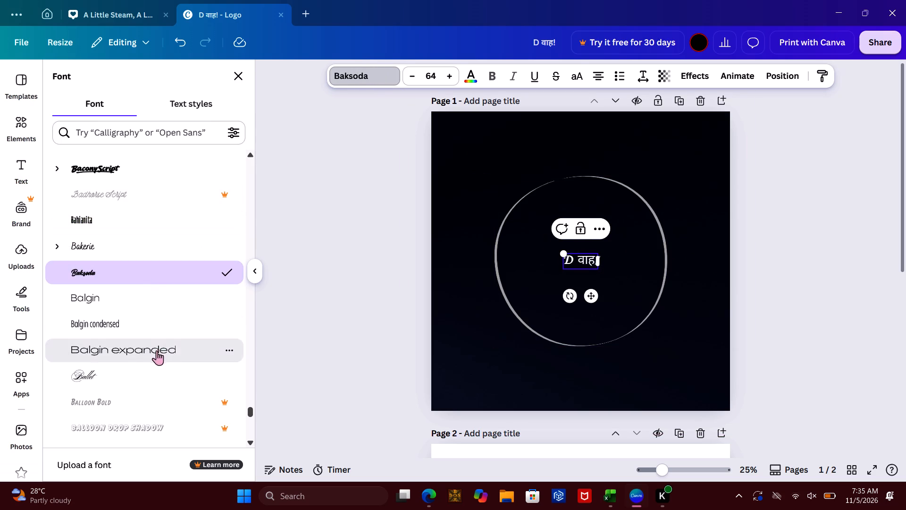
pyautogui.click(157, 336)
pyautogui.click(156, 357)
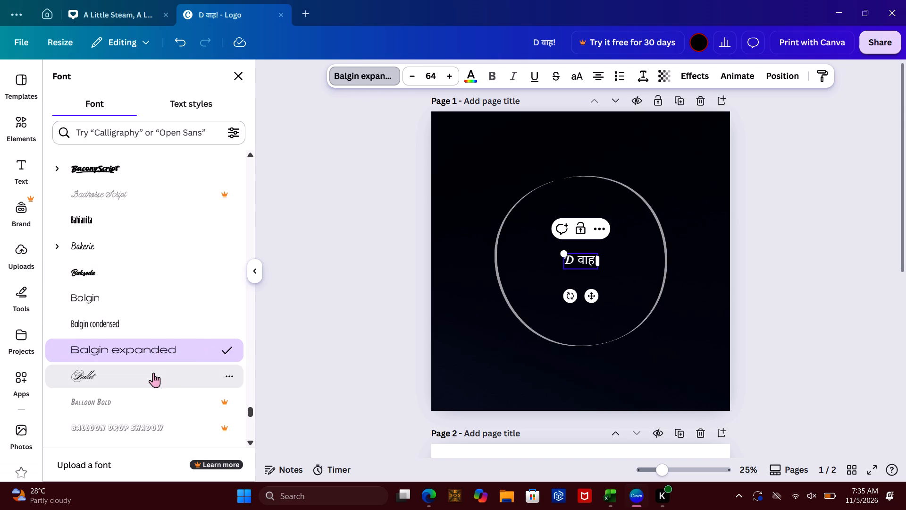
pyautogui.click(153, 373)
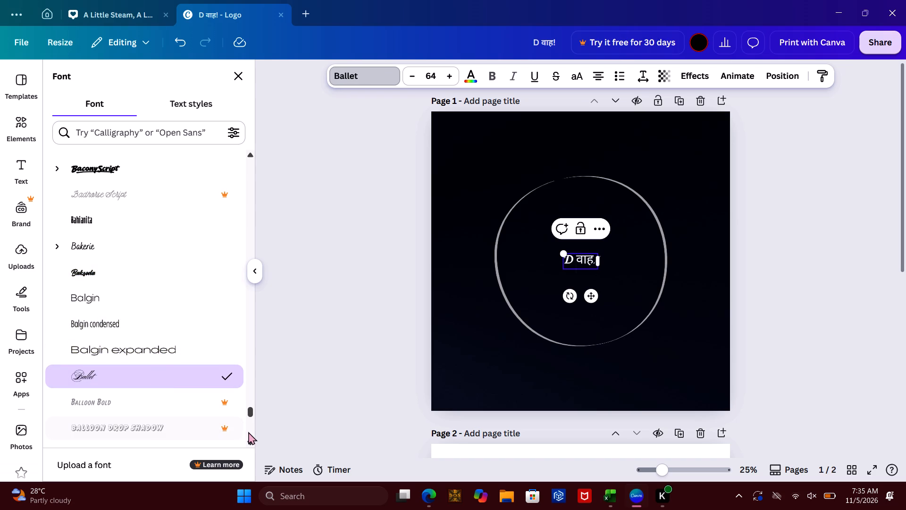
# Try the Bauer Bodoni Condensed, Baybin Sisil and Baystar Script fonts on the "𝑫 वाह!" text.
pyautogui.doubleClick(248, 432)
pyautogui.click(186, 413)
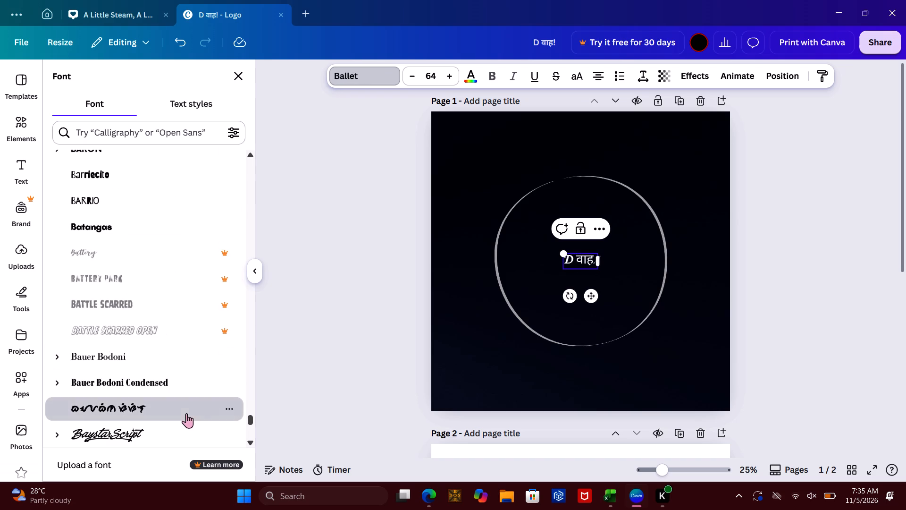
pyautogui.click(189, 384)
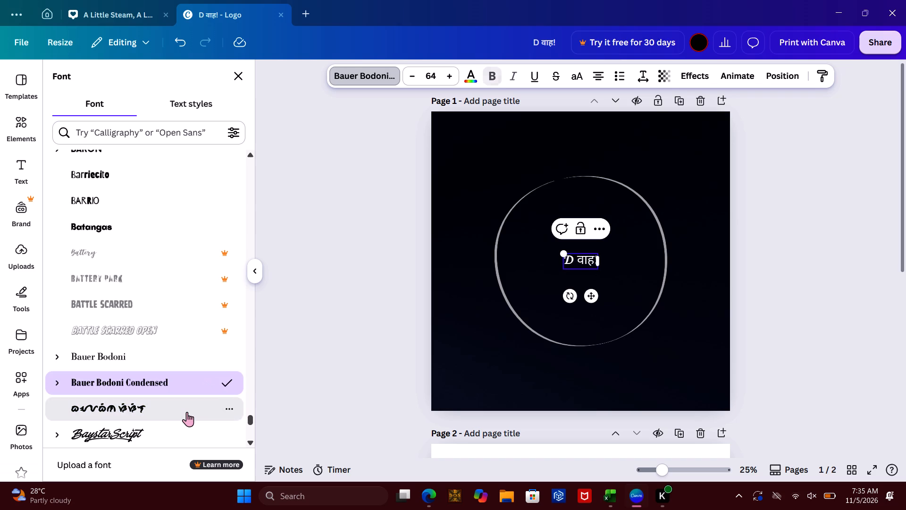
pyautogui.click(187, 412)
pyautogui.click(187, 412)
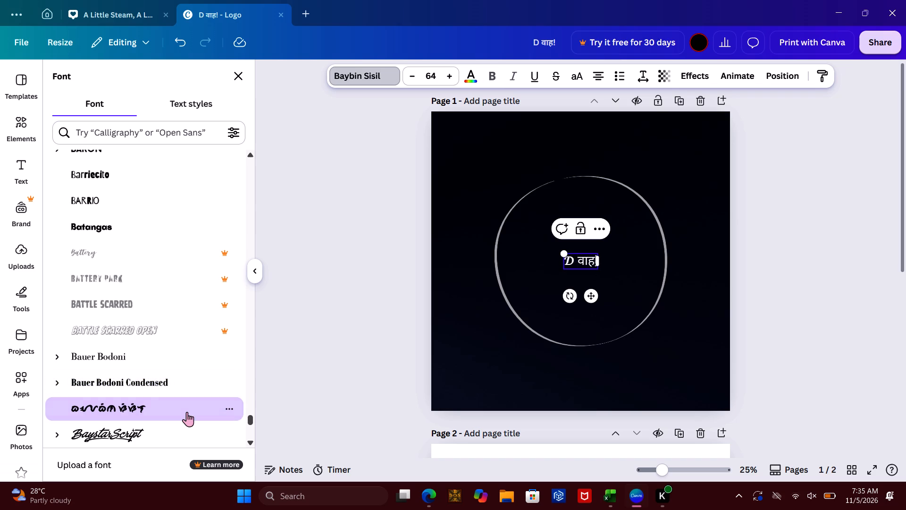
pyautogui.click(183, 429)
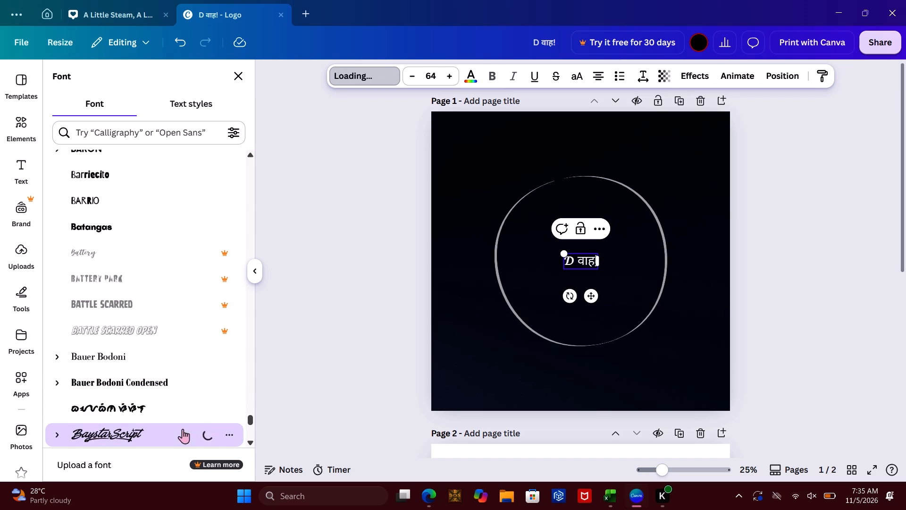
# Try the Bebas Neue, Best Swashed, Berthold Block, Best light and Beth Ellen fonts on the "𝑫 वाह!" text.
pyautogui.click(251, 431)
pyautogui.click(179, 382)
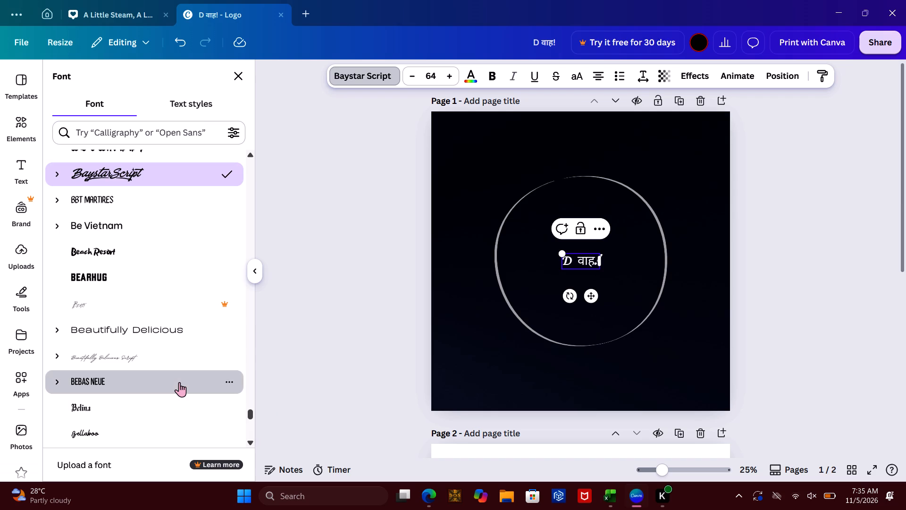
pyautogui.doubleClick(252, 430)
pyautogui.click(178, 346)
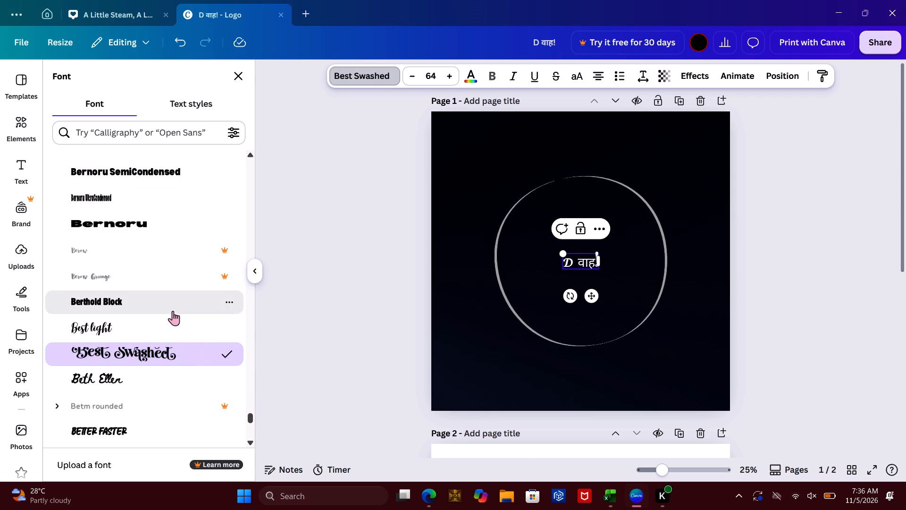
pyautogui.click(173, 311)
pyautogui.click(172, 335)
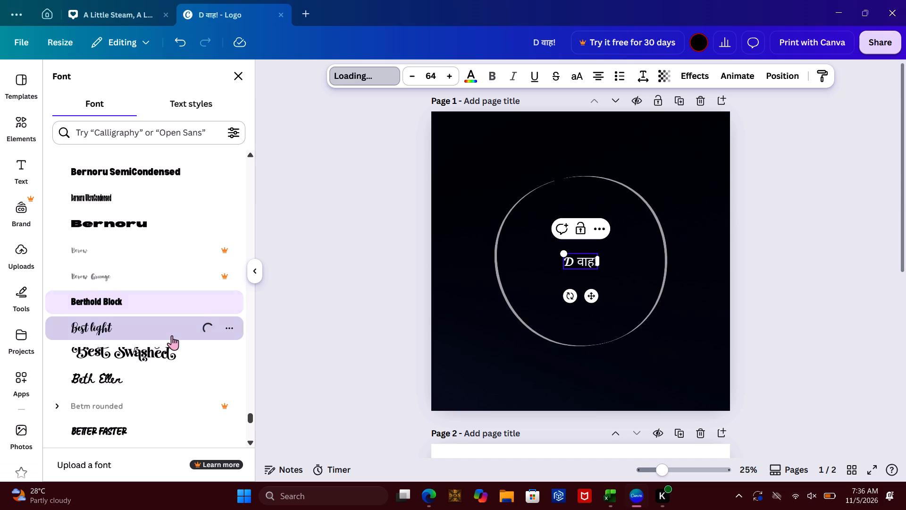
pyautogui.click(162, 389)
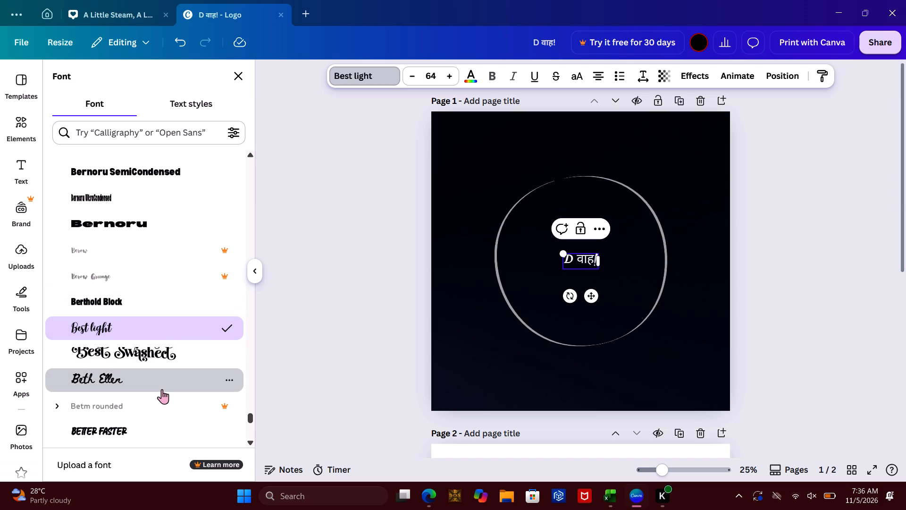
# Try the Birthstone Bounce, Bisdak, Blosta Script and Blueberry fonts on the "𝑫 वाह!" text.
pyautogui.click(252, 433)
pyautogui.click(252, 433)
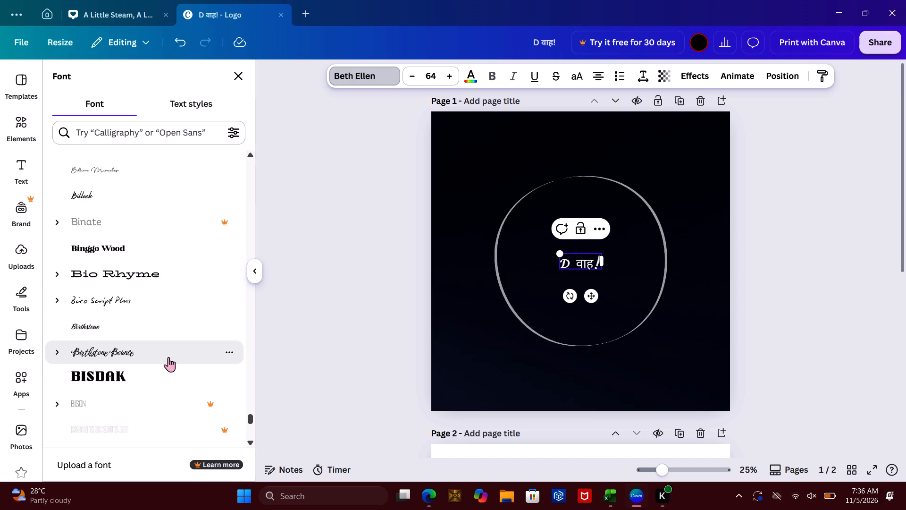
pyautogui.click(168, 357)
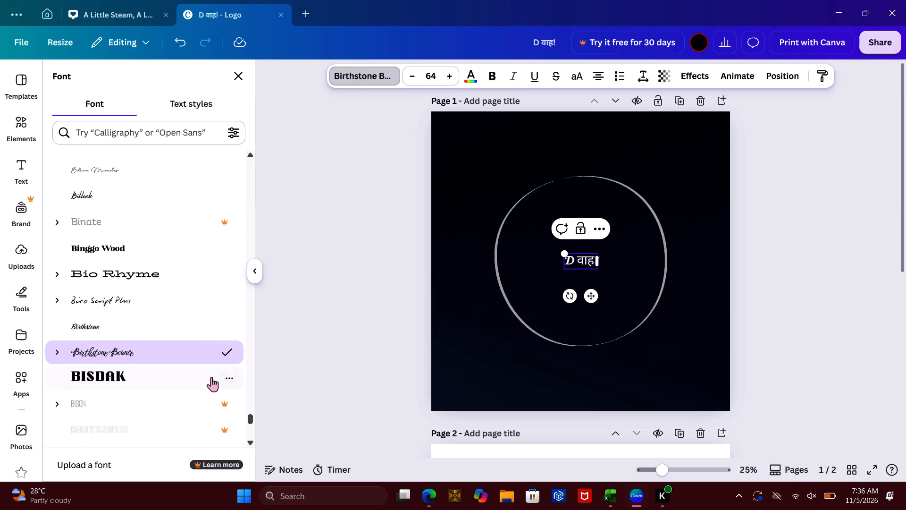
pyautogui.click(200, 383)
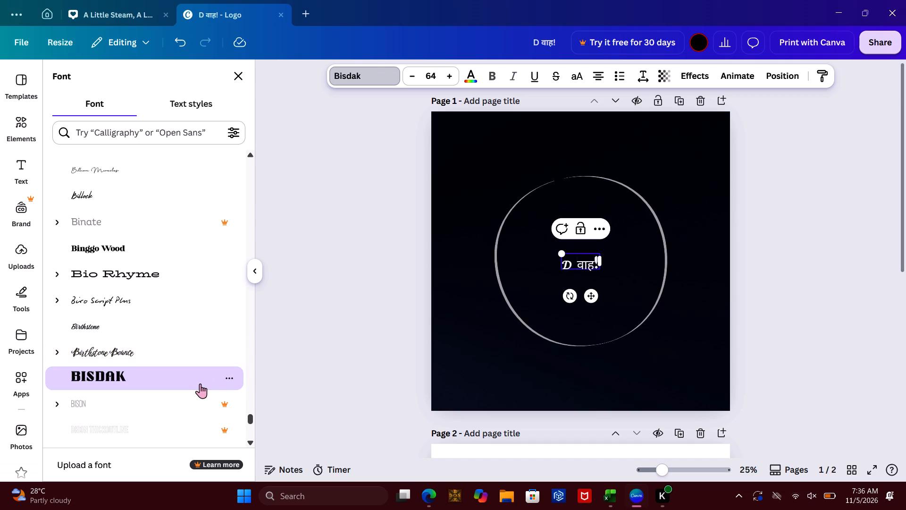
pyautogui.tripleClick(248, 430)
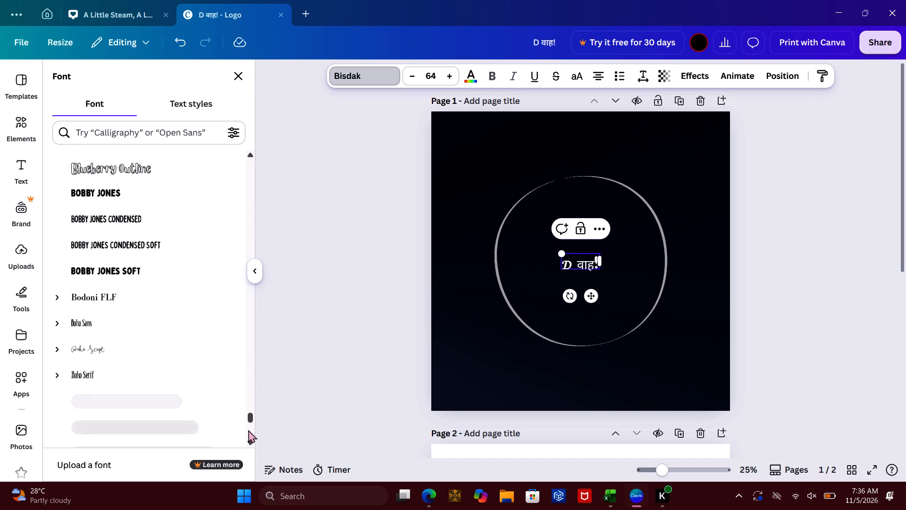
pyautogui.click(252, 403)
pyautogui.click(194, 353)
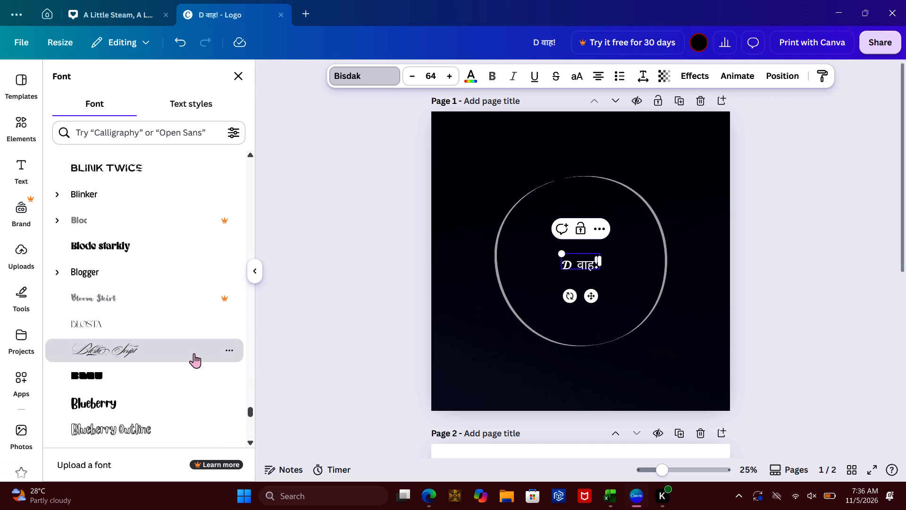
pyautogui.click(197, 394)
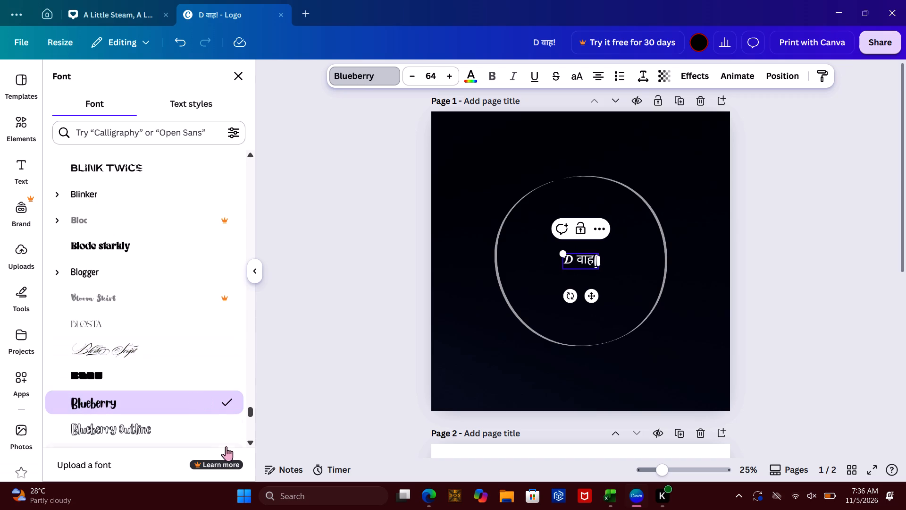
# Set the font of the "𝑫 वाह!" text to Blueberry Outline and close the font list.
pyautogui.click(249, 432)
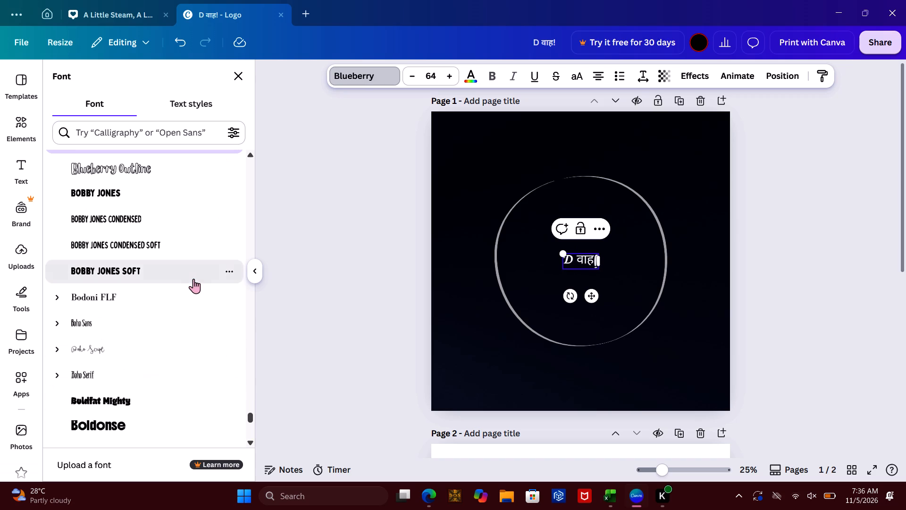
pyautogui.click(181, 173)
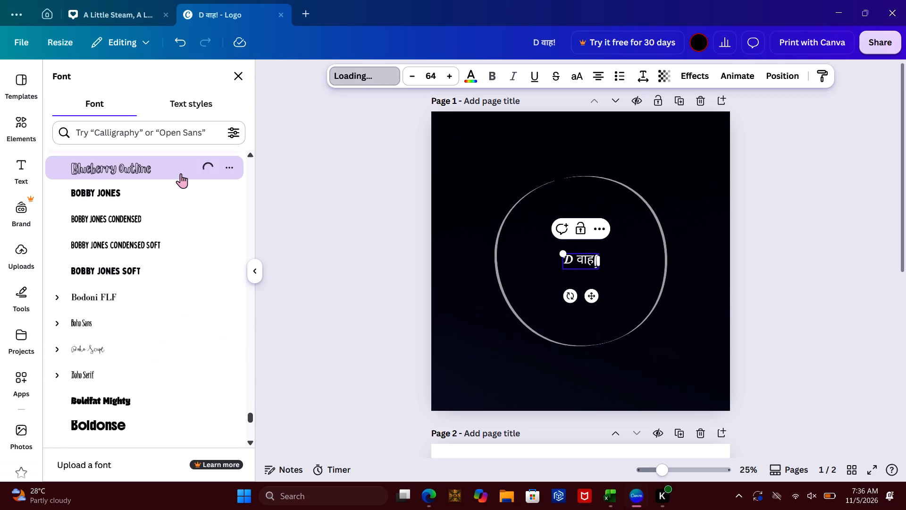
pyautogui.click(332, 228)
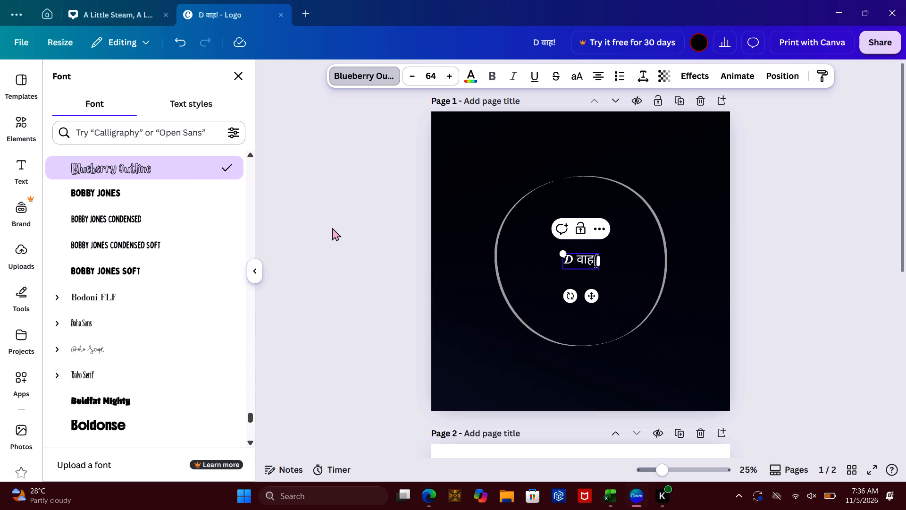
pyautogui.click(370, 328)
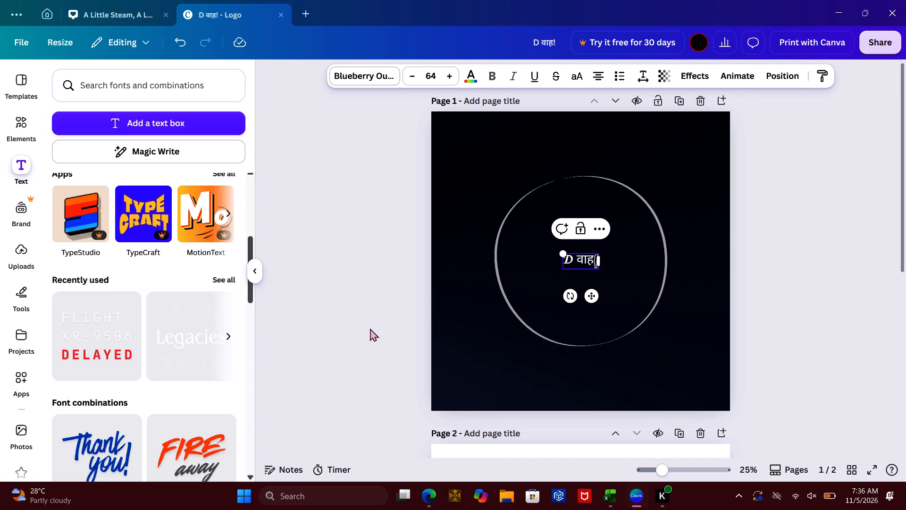